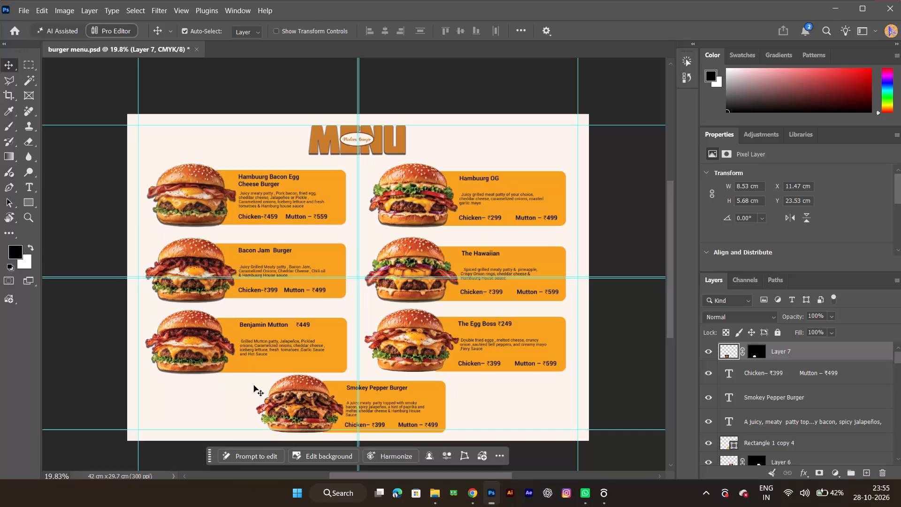
Move the whole Smokey Pepper Burger item into the second column beneath The Egg Boss, at about X 22 cm, Y 23.7 cm.
drag(247, 385, 419, 440)
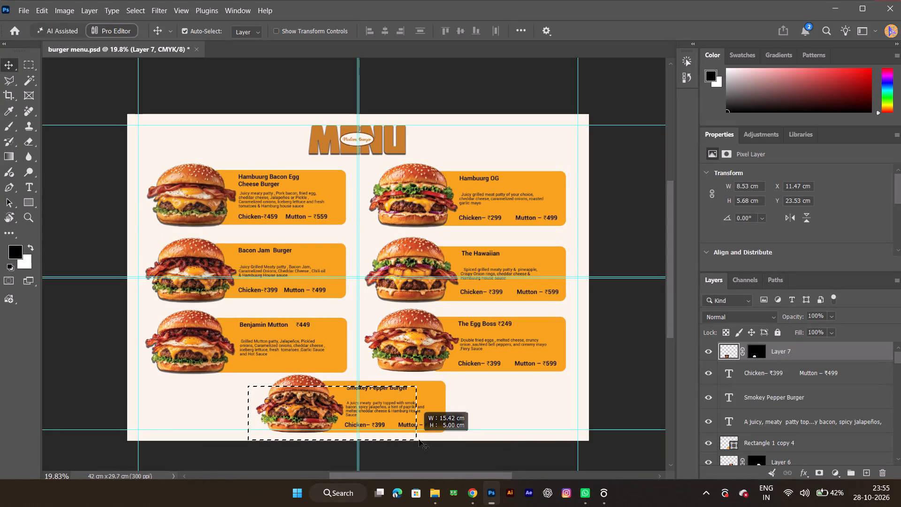
drag(419, 440, 445, 434)
drag(309, 402, 358, 402)
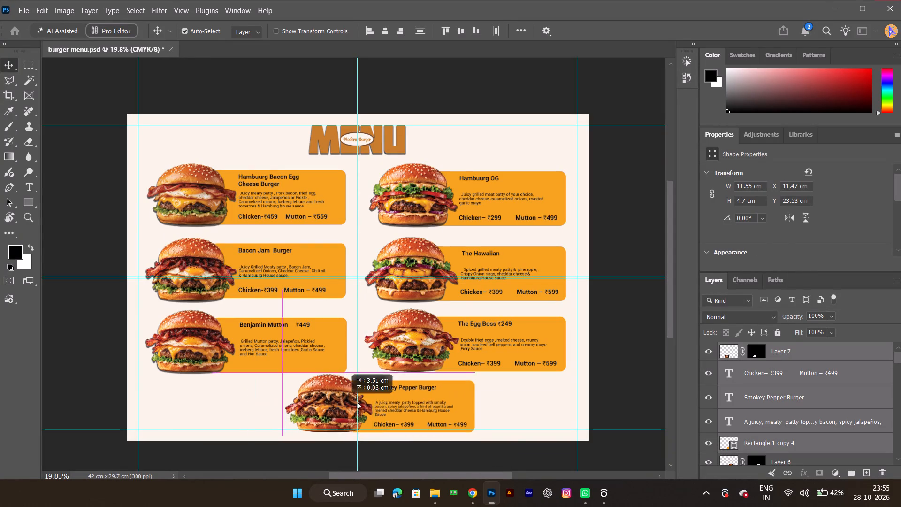
drag(358, 402, 425, 405)
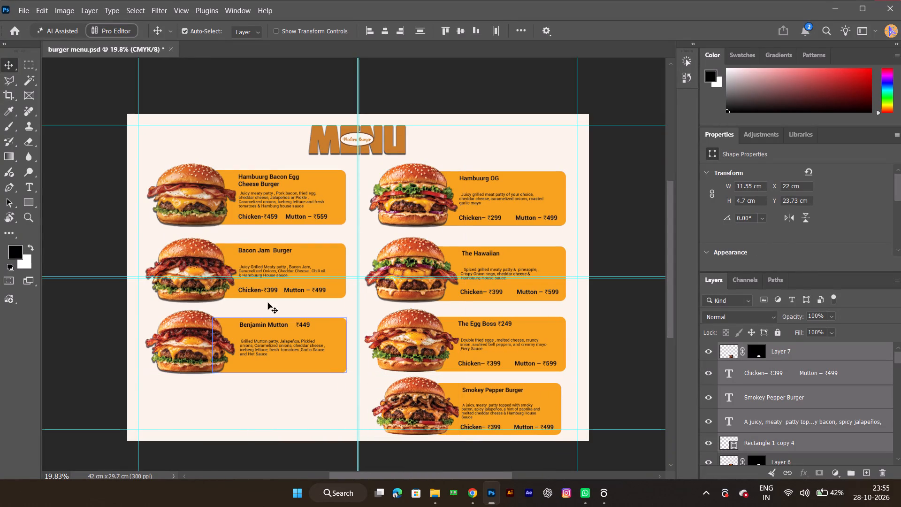
Move the three first-column burger items together straight down about 5 cm, to about Y 9.1 cm.
drag(153, 152, 293, 340)
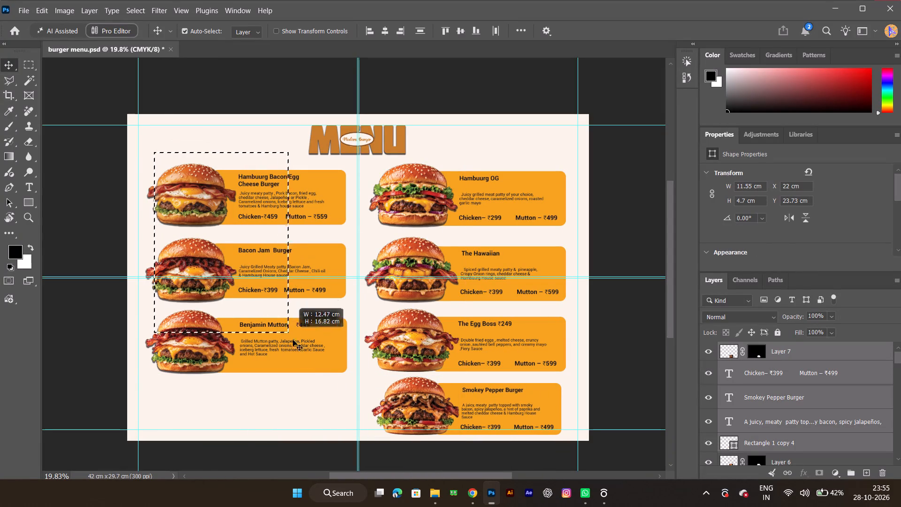
drag(293, 340, 291, 355)
drag(194, 200, 195, 241)
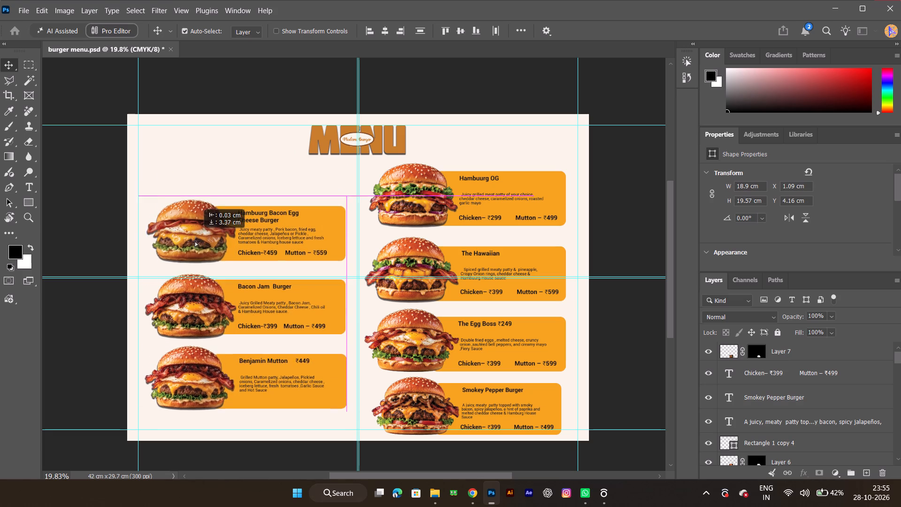
drag(195, 241, 195, 254)
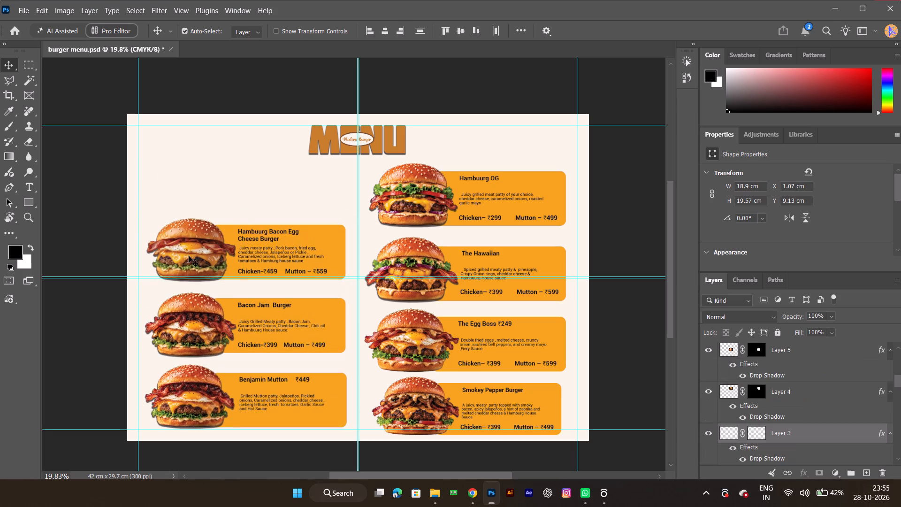
Move the MENU title with its Modern Burger badge above the first column, with the badge text at about X 5 cm, Y 4.6 cm.
drag(284, 142, 375, 163)
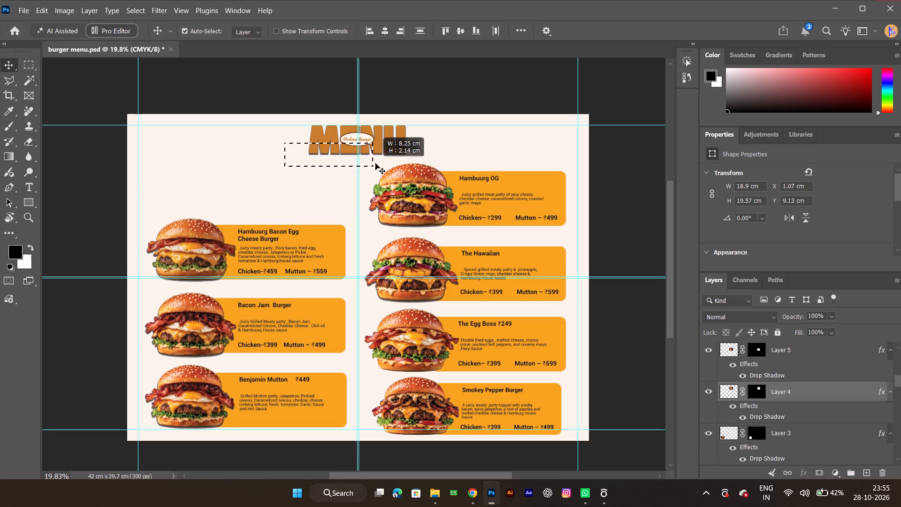
drag(375, 163, 377, 162)
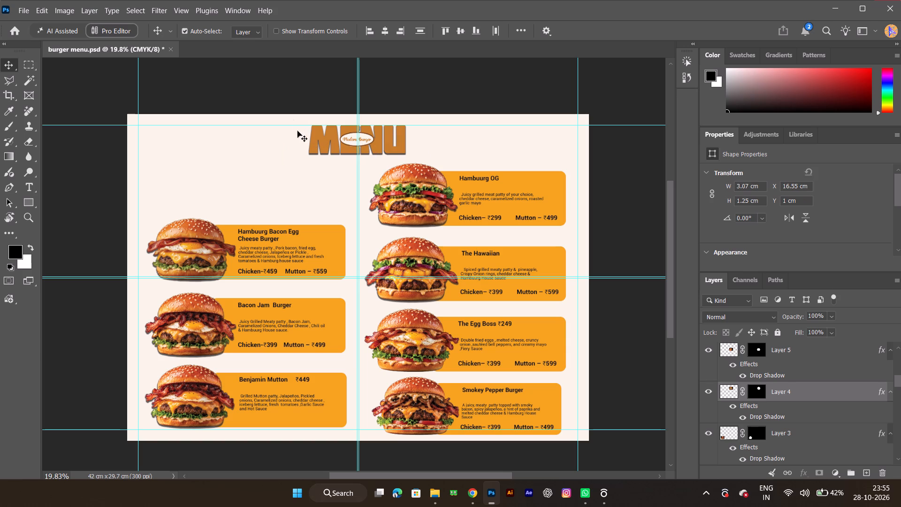
drag(294, 115, 418, 153)
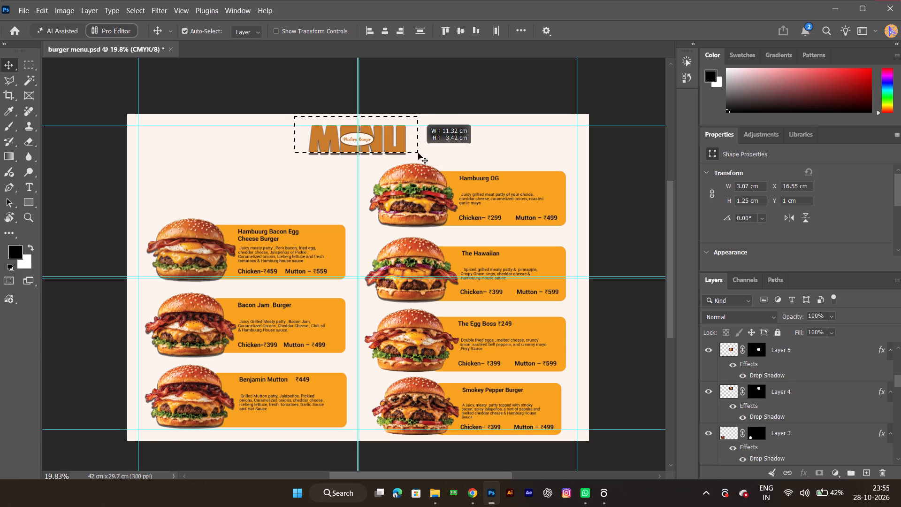
drag(418, 153, 420, 154)
drag(351, 138, 251, 150)
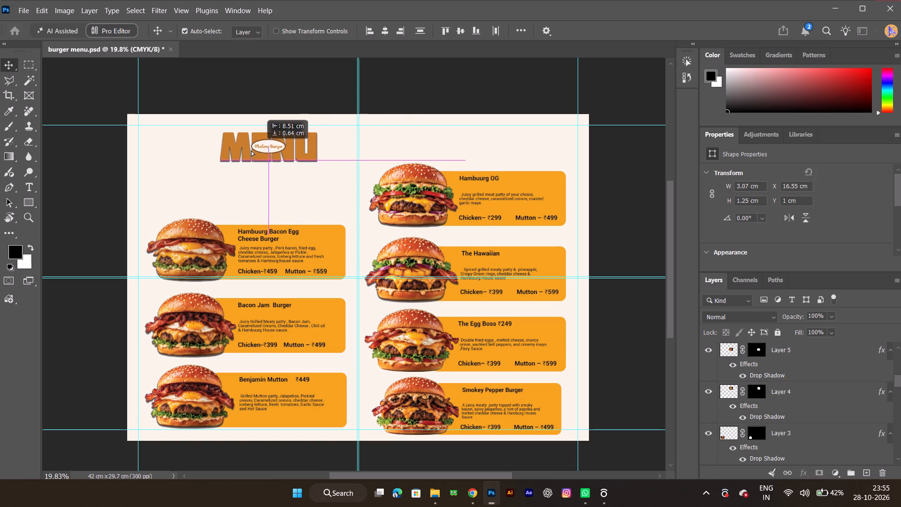
drag(251, 150, 222, 177)
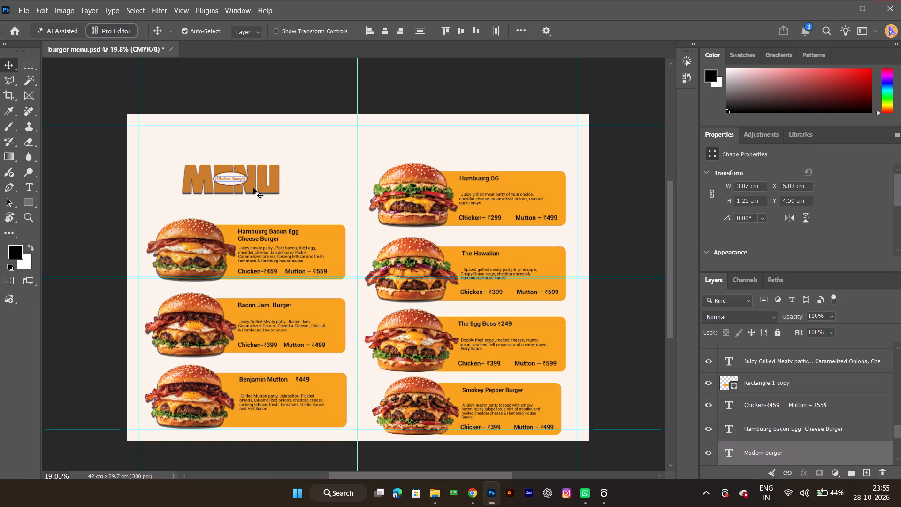
Move the Hambuurg OG item up about 2.1 cm and right about 1.1 cm, so its card meets the right margin guide.
drag(383, 145, 525, 220)
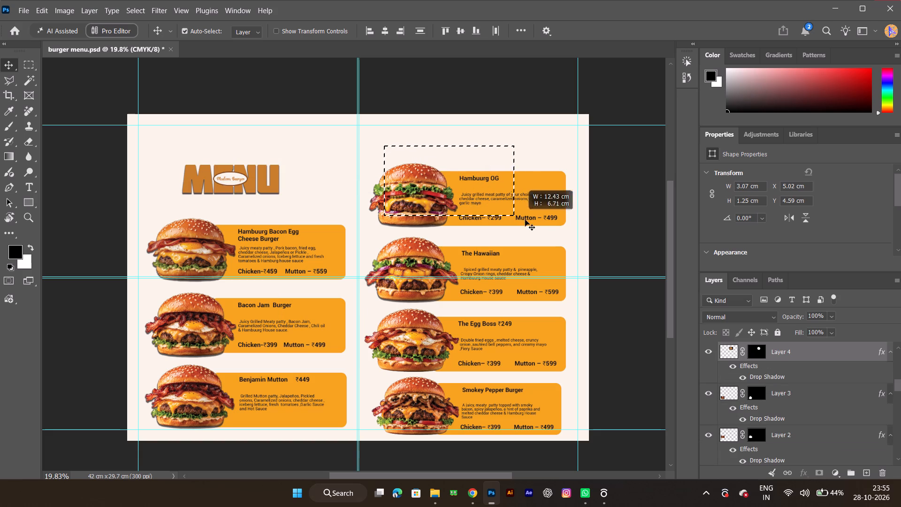
drag(525, 220, 545, 225)
drag(427, 198, 421, 177)
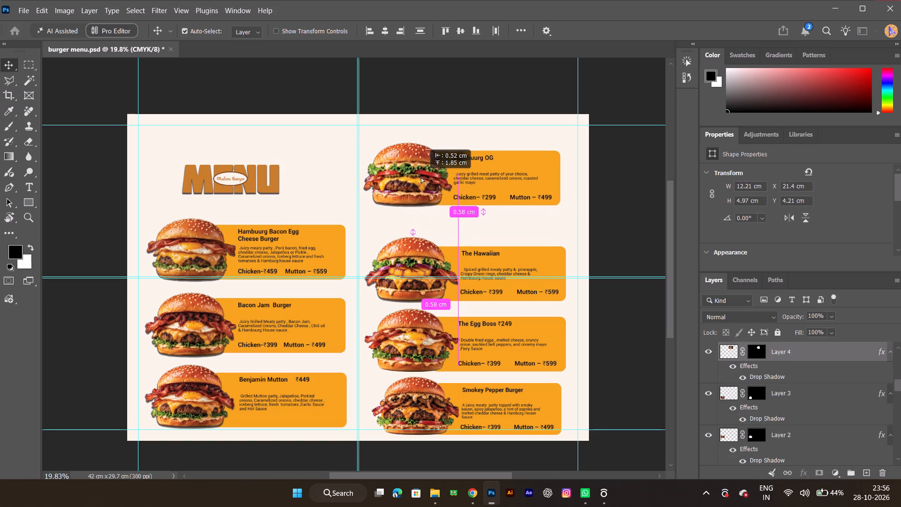
drag(421, 177, 431, 174)
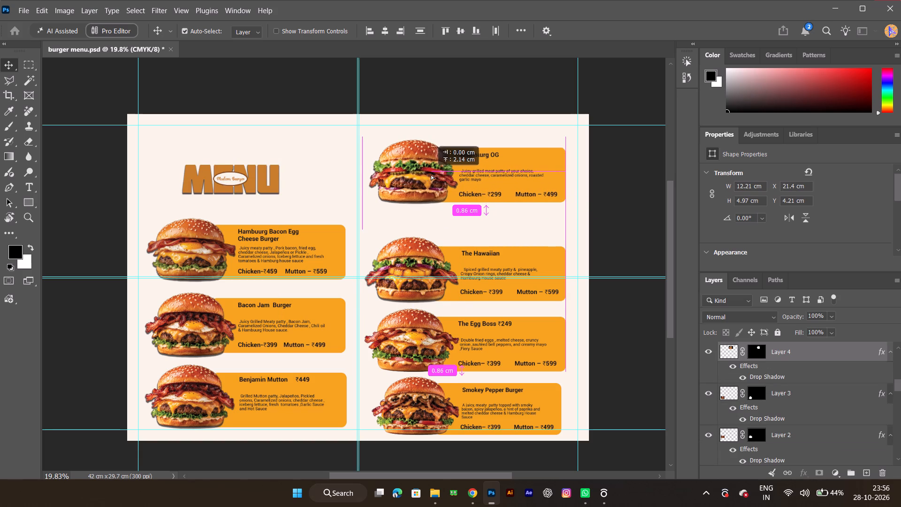
drag(431, 174, 432, 174)
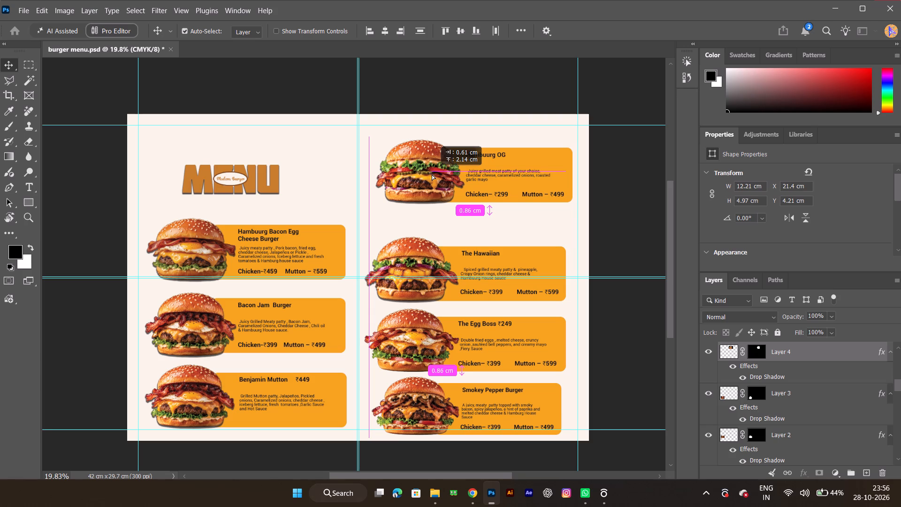
drag(432, 174, 435, 174)
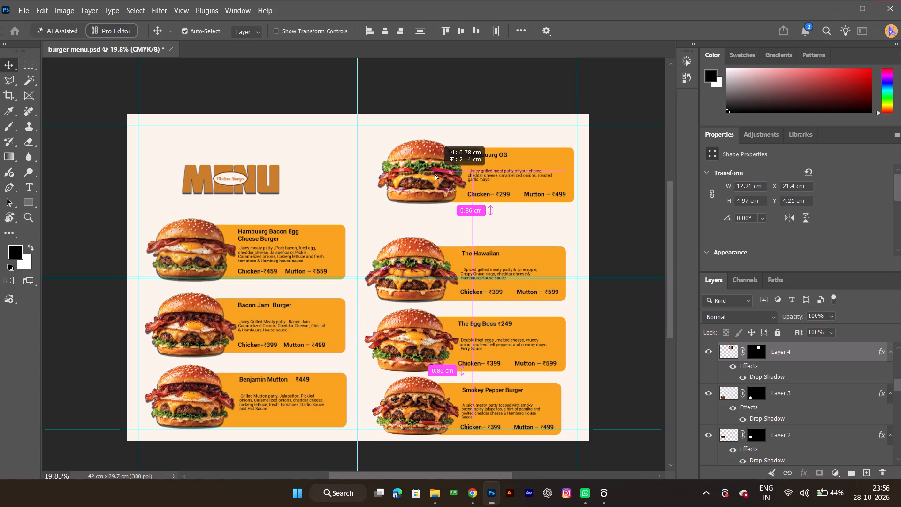
drag(435, 174, 438, 174)
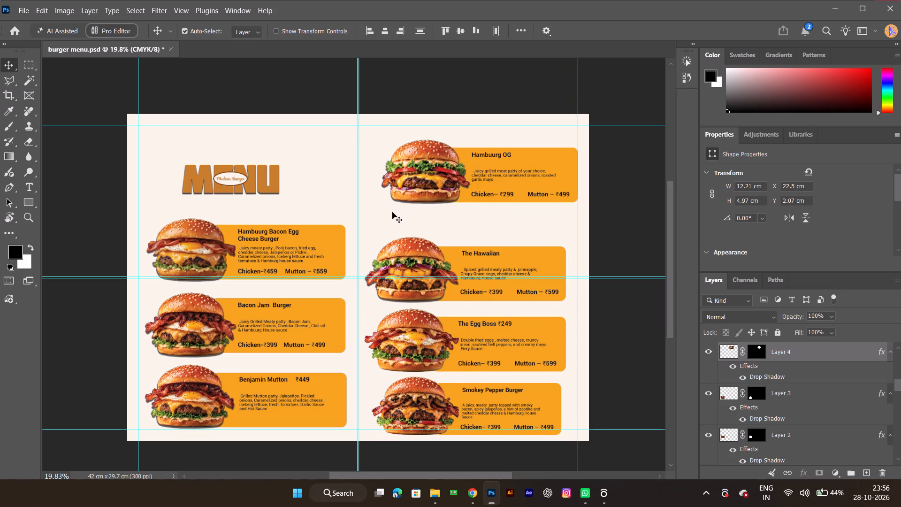
Move The Hawaiian item up beneath Hambuurg OG and against the right margin guide, at about X 22.3 cm, Y 8.9 cm.
drag(378, 234, 536, 301)
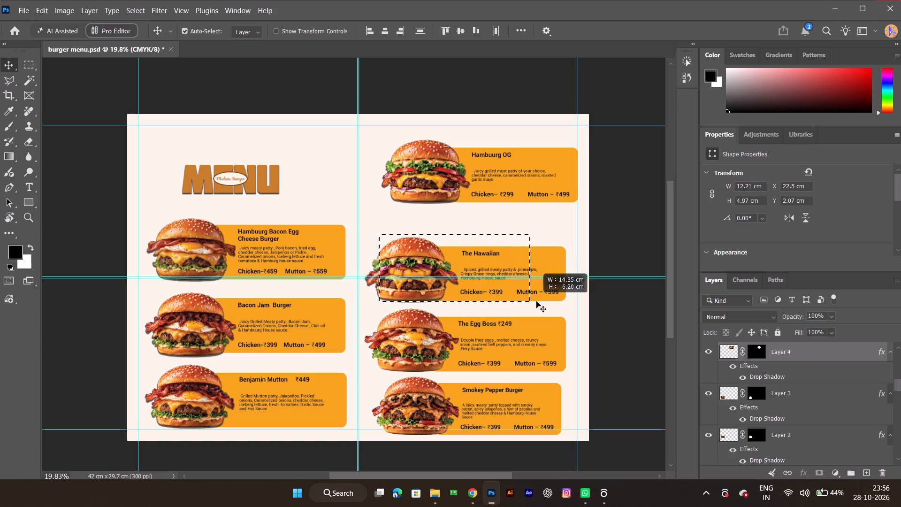
drag(536, 301, 562, 301)
drag(412, 265, 411, 256)
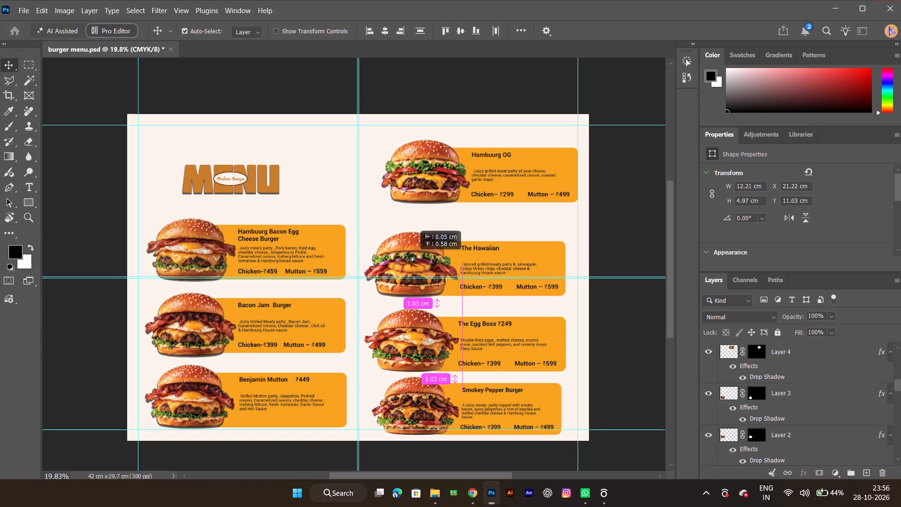
drag(411, 256, 426, 241)
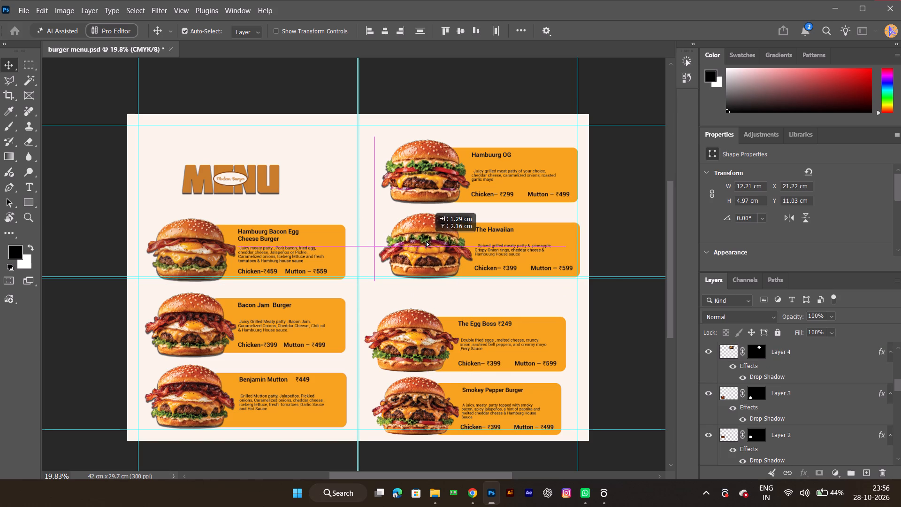
drag(426, 241, 424, 239)
key(Down)
key(Down)
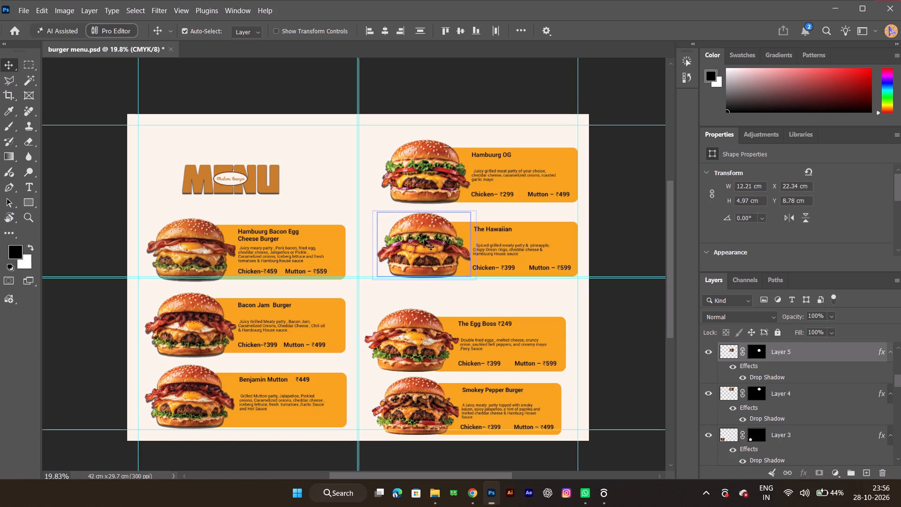
key(Down)
key(Down)
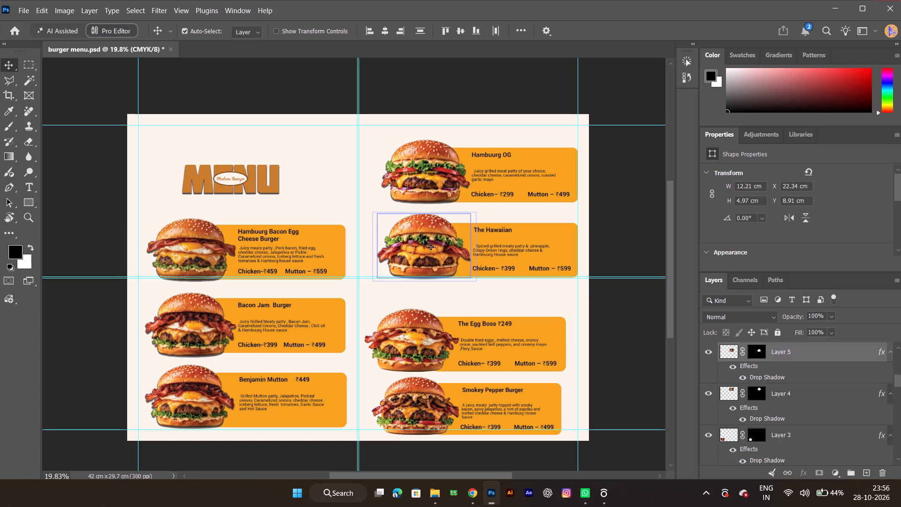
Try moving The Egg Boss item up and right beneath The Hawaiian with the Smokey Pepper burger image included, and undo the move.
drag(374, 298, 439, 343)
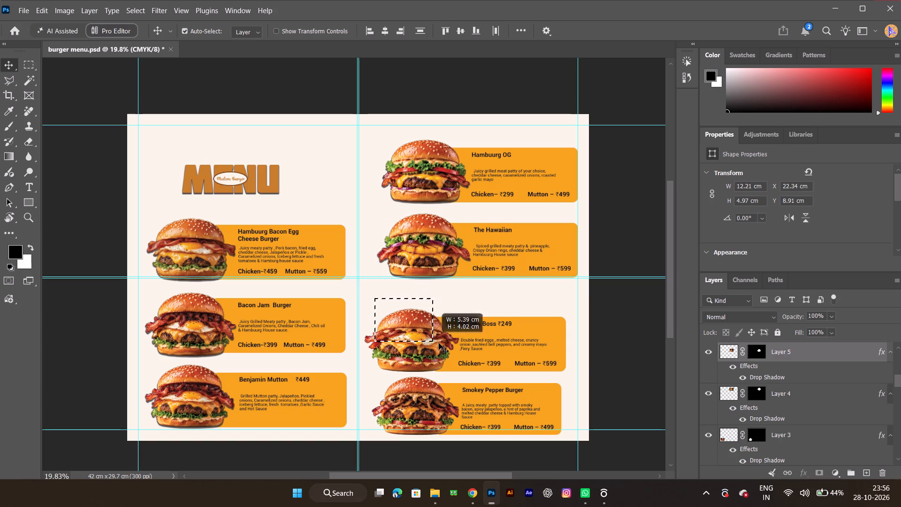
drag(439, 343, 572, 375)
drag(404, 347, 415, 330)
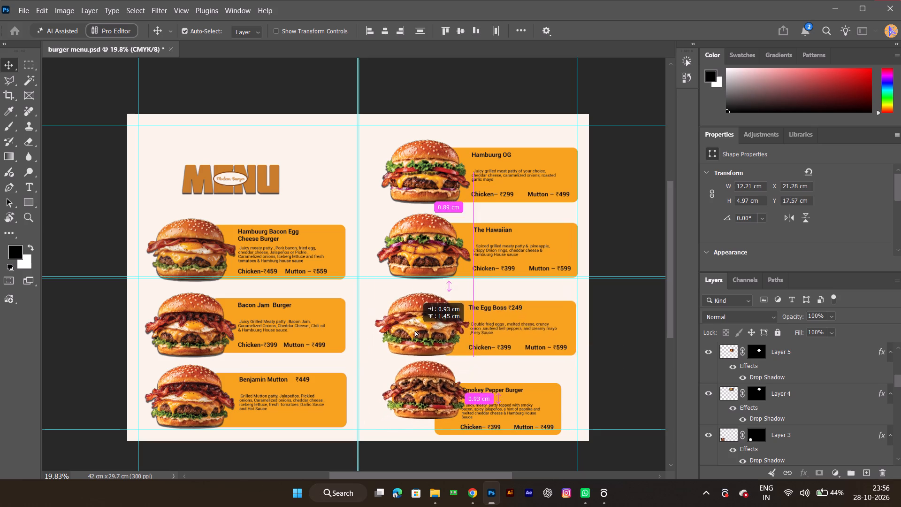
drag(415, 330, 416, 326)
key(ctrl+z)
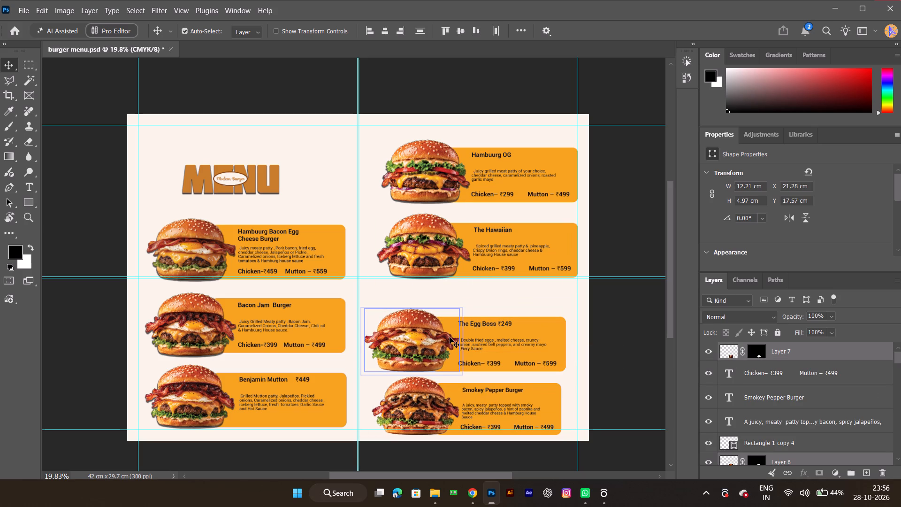
Move only The Egg Boss item up and right beneath The Hawaiian, to about X 22.2 cm, Y 15.4 cm.
click(544, 394)
ctrl+alt+scroll(547, 394, up, 8)
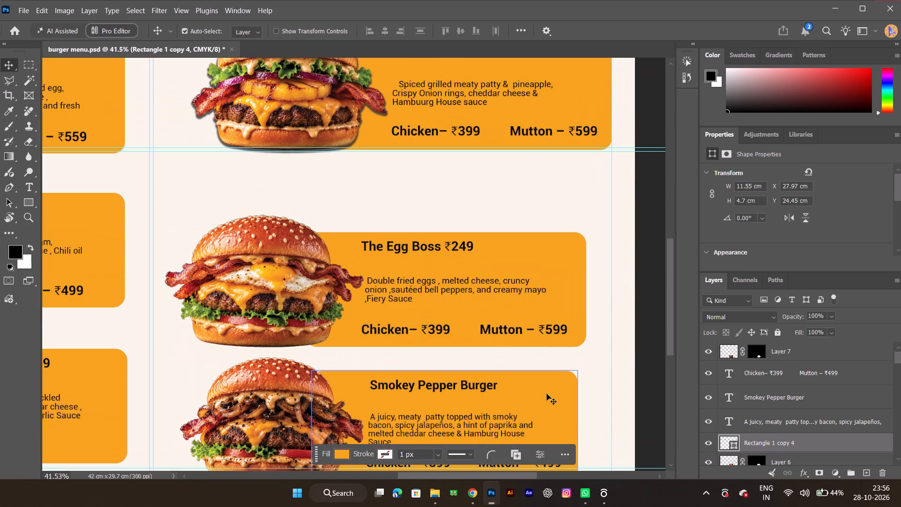
ctrl+alt+scroll(547, 394, down, 2)
key(space)
key(space)
key(space)
key(space)
key(space)
key(space)
key(space)
key(space)
key(space)
key(space)
drag(516, 393, 491, 330)
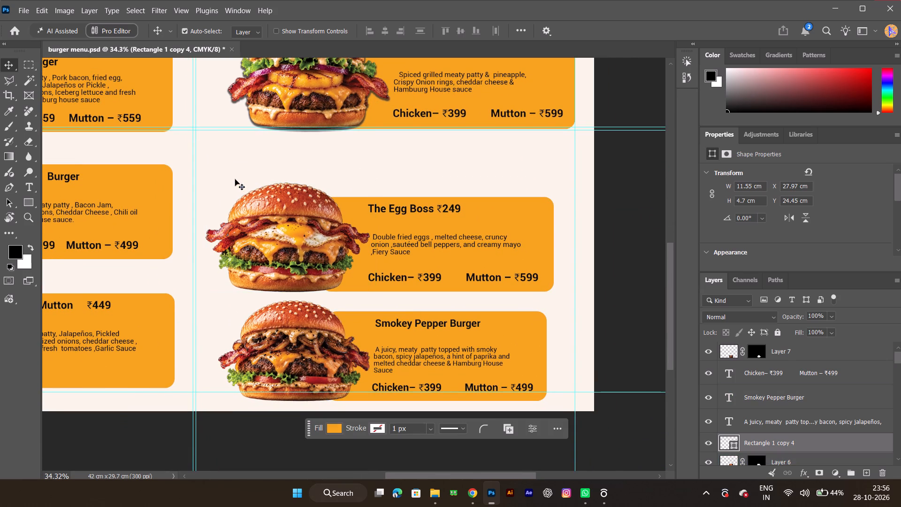
drag(231, 162, 551, 291)
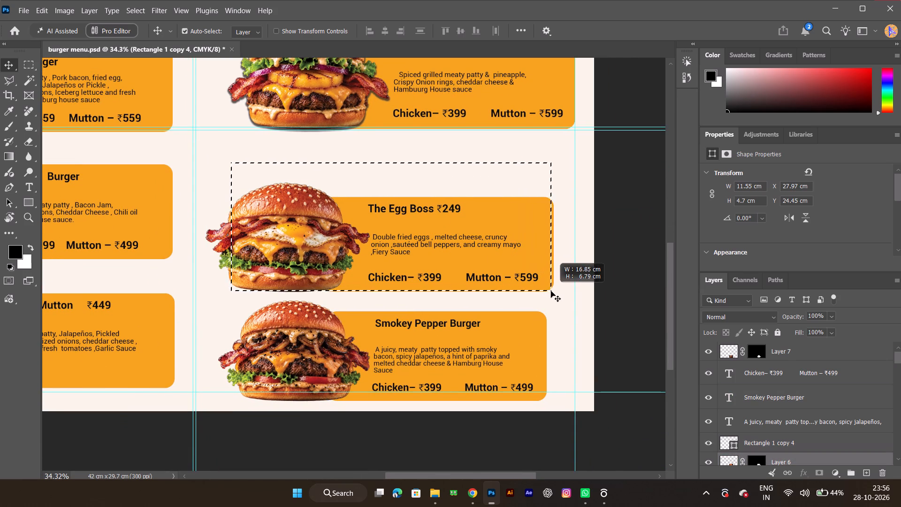
drag(297, 253, 312, 215)
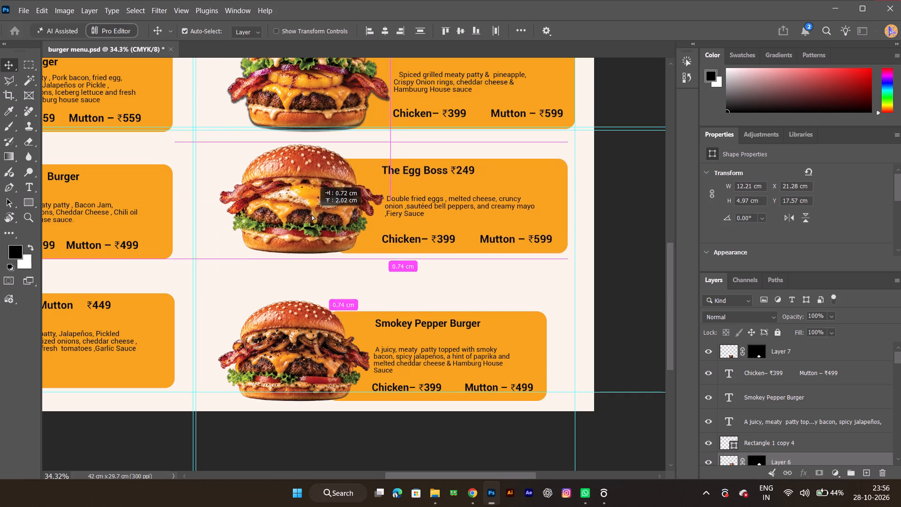
drag(312, 215, 317, 203)
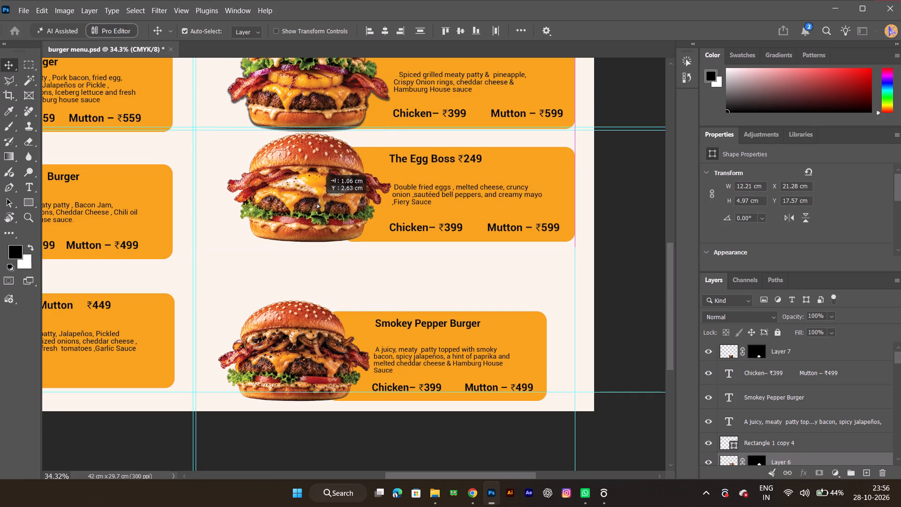
drag(317, 203, 314, 210)
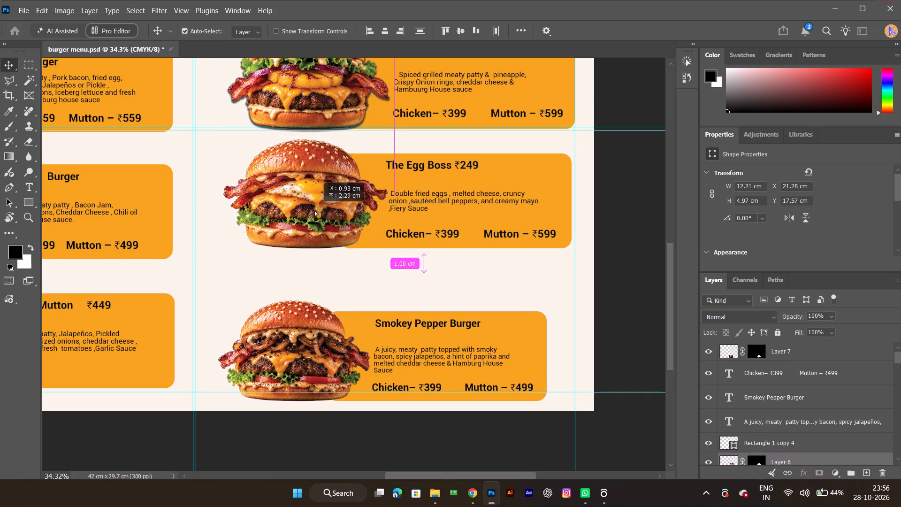
drag(314, 210, 314, 212)
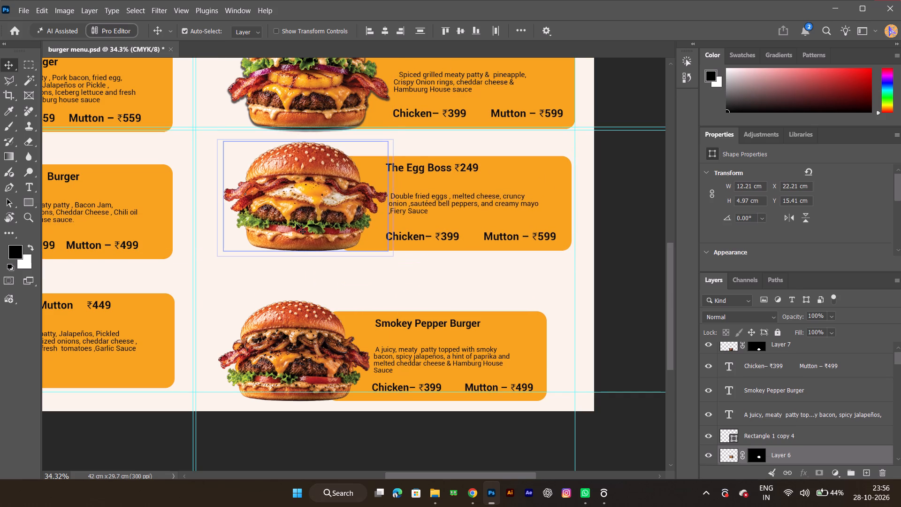
Nudge The Egg Boss item slightly down and right so its card meets the right margin guide, at X 22.38 cm, Y 15.48 cm.
key(Down)
key(Down)
key(Down)
key(Down)
key(Right)
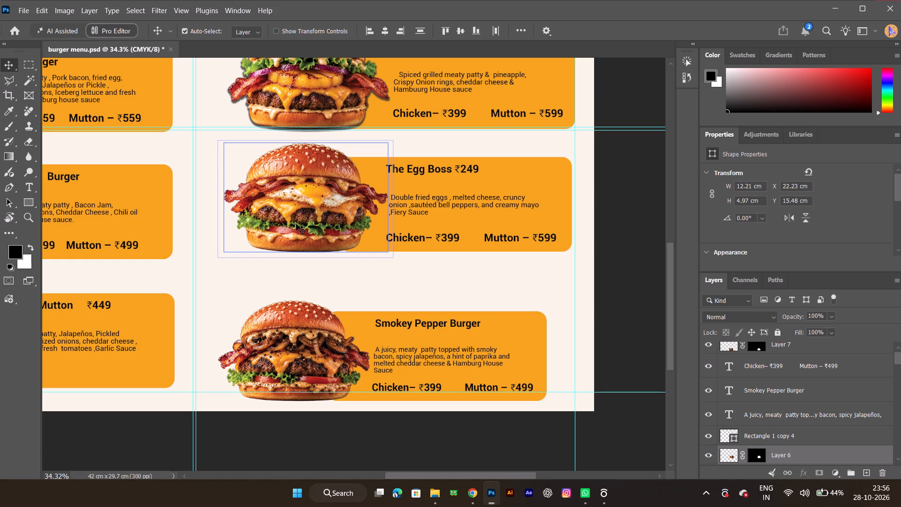
key(Right)
key(Right)
key(Right)
key(Right)
key(Right)
key(Right)
key(Right)
key(Right)
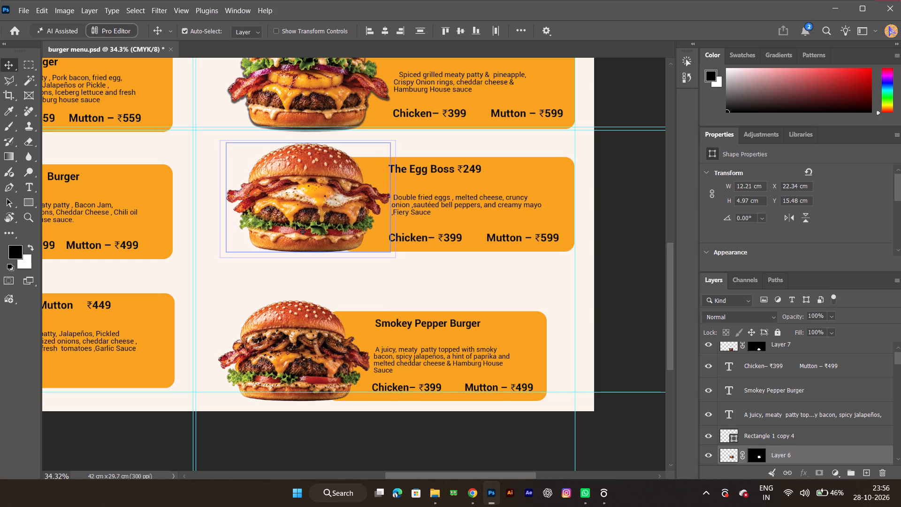
key(Right)
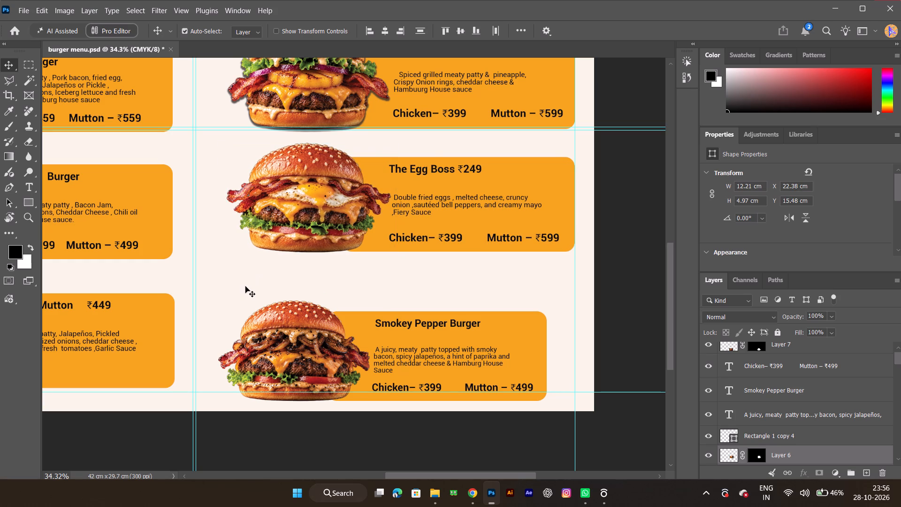
Move the Smokey Pepper Burger item up and right beneath The Egg Boss, to about X 22.81 cm, Y 22.08 cm.
drag(245, 286, 558, 391)
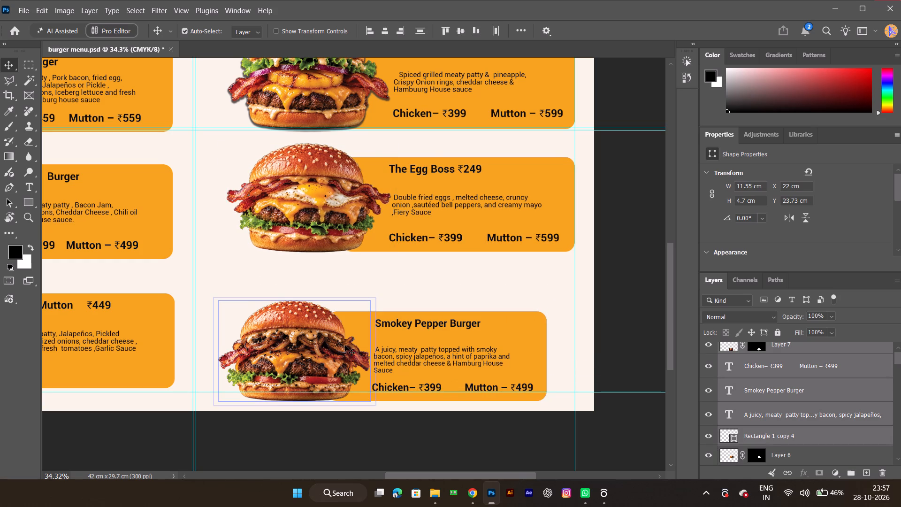
drag(318, 345, 338, 319)
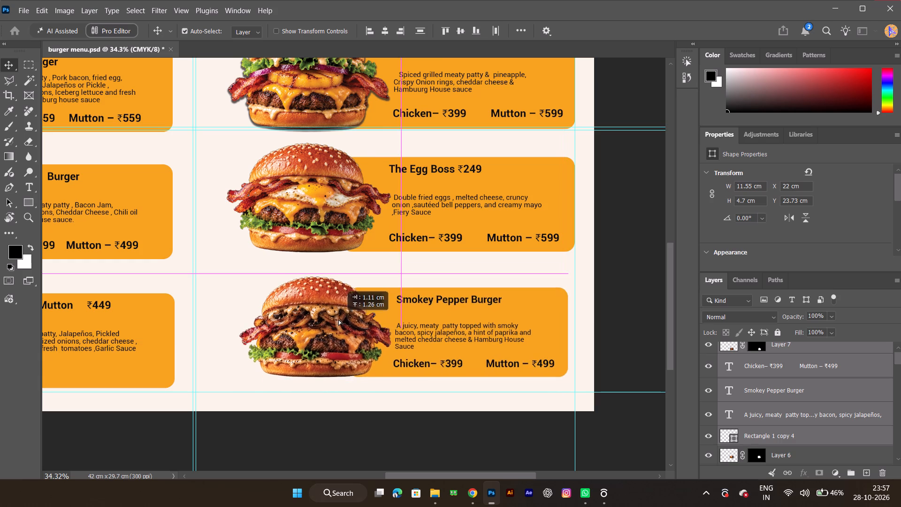
drag(338, 319, 344, 311)
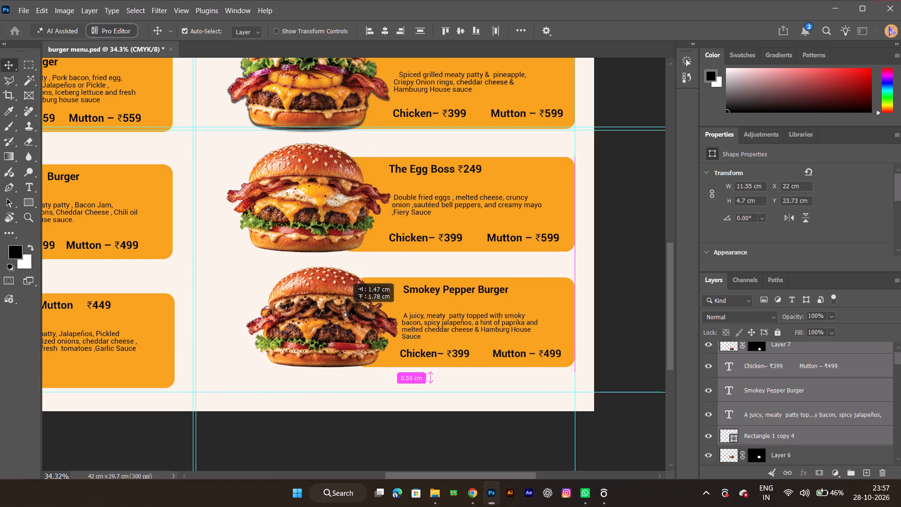
drag(344, 311, 338, 314)
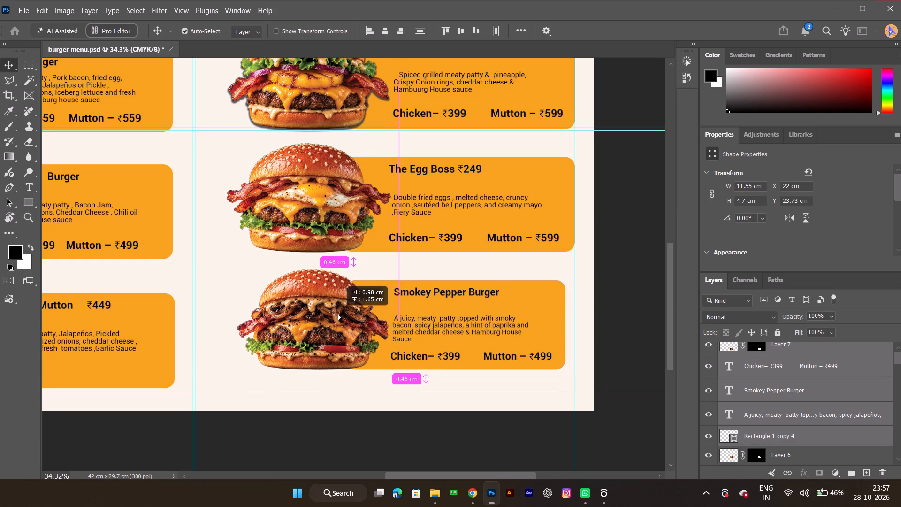
drag(338, 314, 334, 314)
click(537, 314)
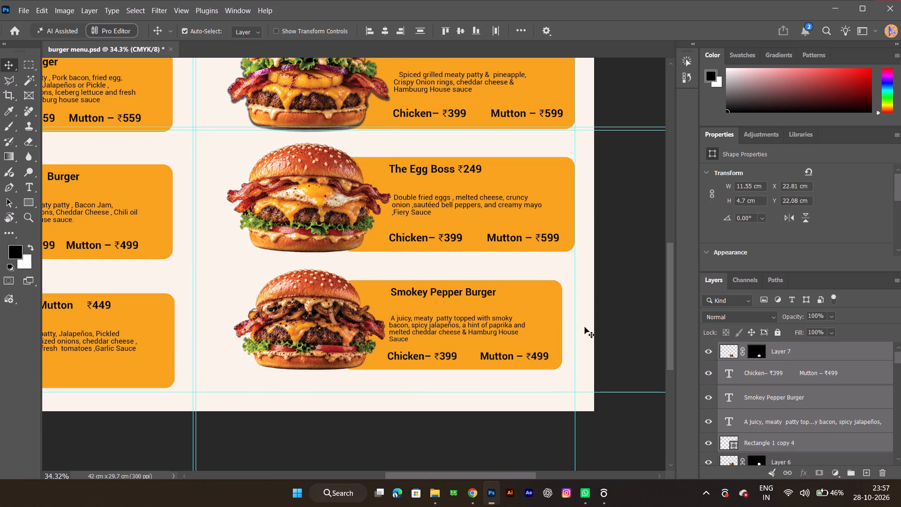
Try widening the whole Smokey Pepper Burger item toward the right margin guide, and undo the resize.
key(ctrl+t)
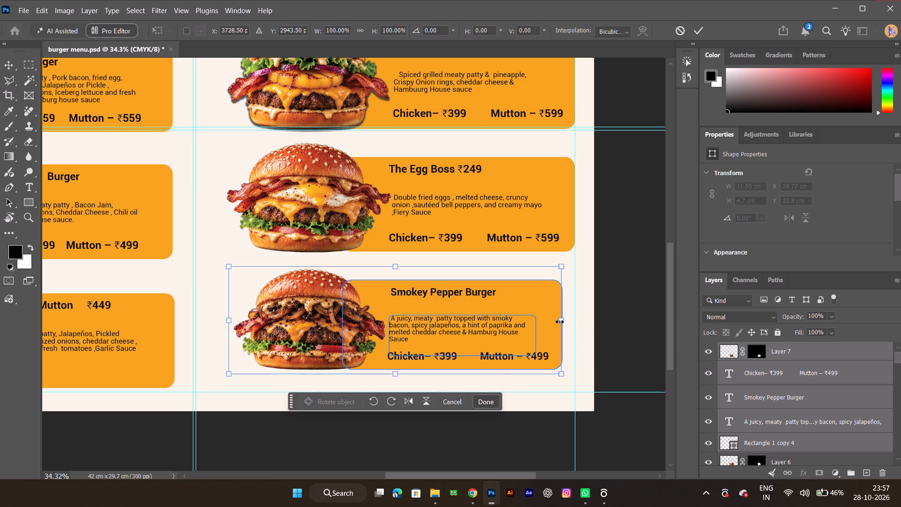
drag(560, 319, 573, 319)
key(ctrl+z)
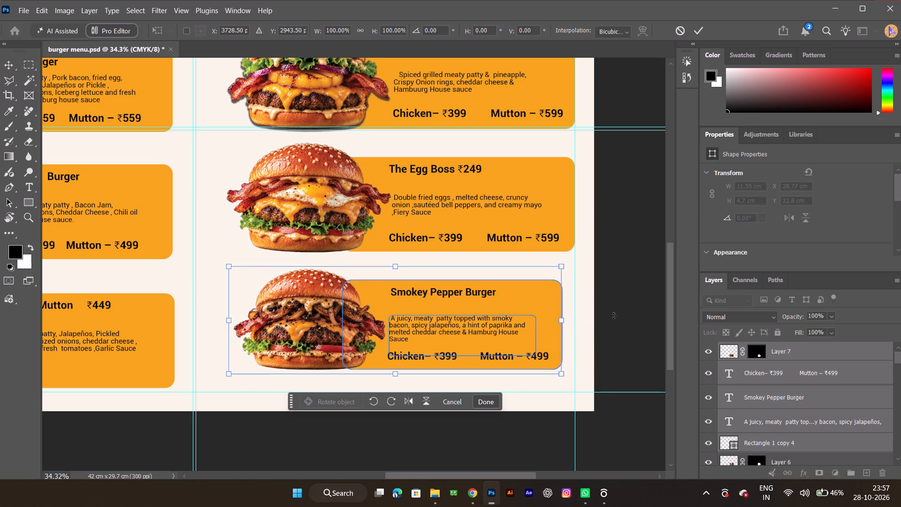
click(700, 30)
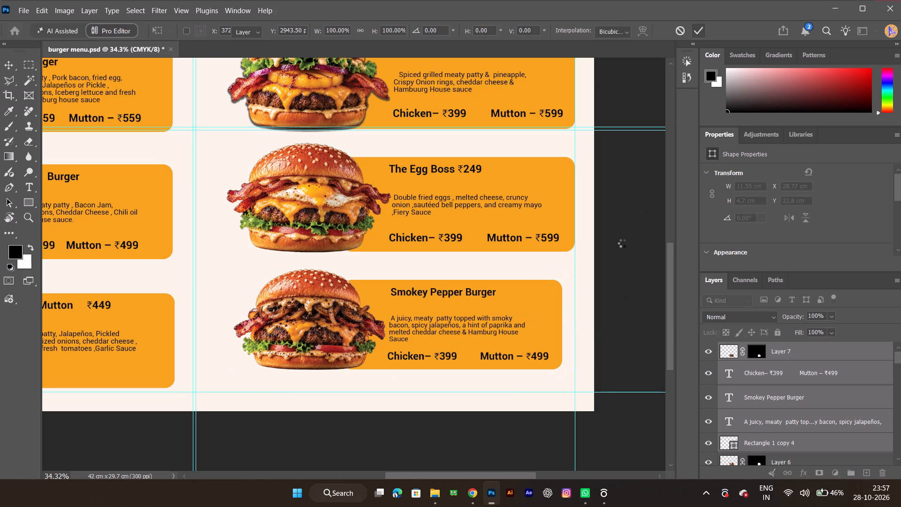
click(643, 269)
Stretch only the Smokey Pepper Burger's orange card out to the right margin guide, to about 12.23 cm wide.
click(548, 318)
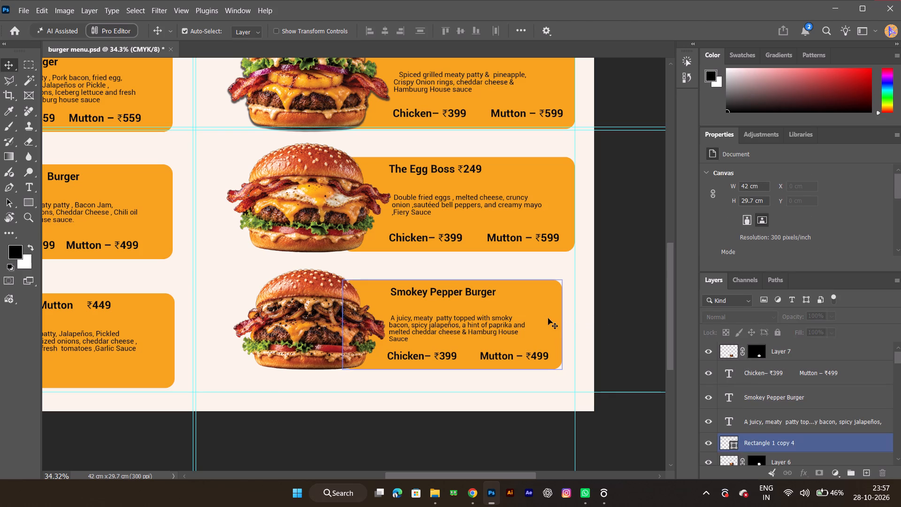
key(ctrl+t)
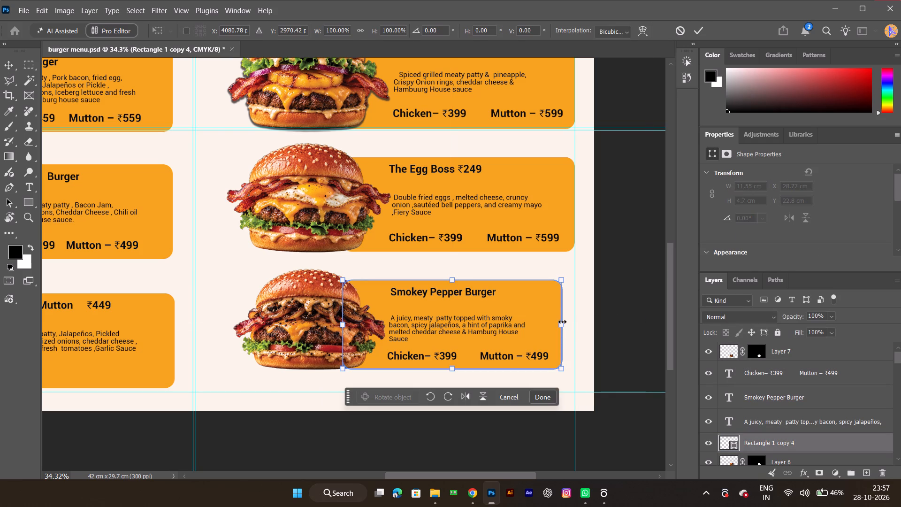
drag(562, 323, 576, 323)
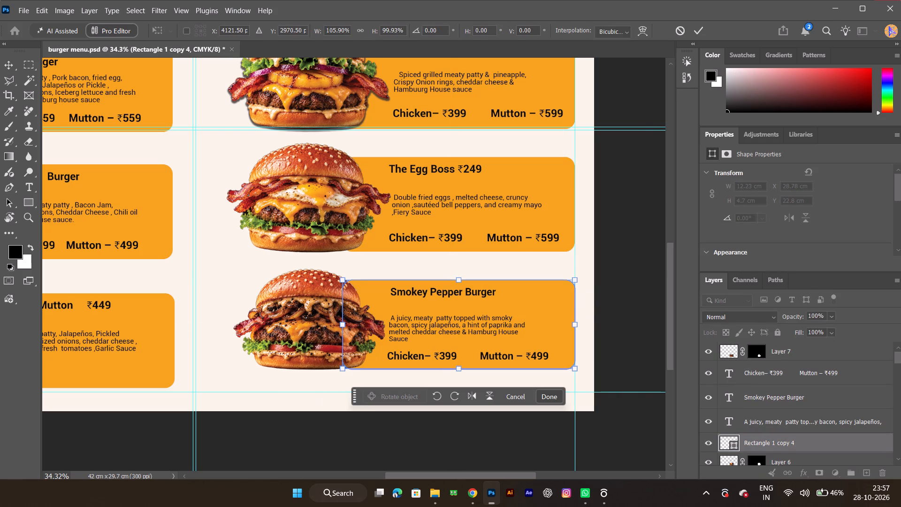
click(703, 31)
Enlarge the MENU title together with its Modern Burger badge proportionally to about 145%, extending it to the left margin guide.
ctrl+alt+scroll(376, 341, down, 5)
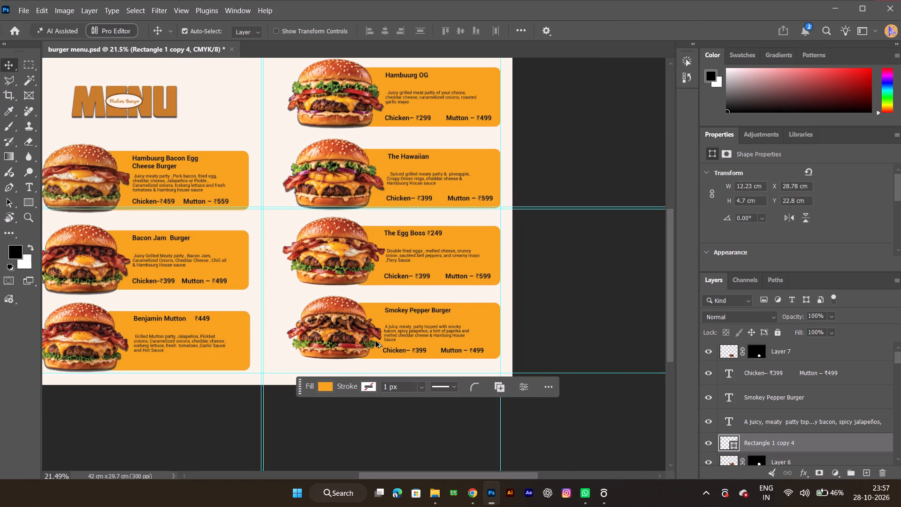
ctrl+scroll(376, 341, down, 2)
ctrl+alt+scroll(376, 341, down, 2)
key(space)
key(space)
key(space)
key(space)
key(space)
key(space)
key(space)
key(space)
key(space)
key(space)
key(space)
drag(298, 284, 462, 345)
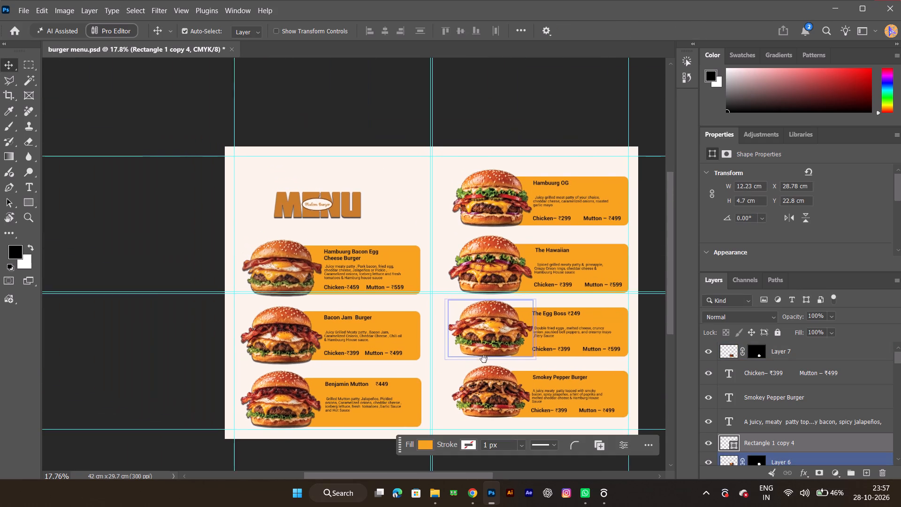
ctrl+alt+scroll(267, 237, up, 9)
key(space)
drag(322, 207, 338, 270)
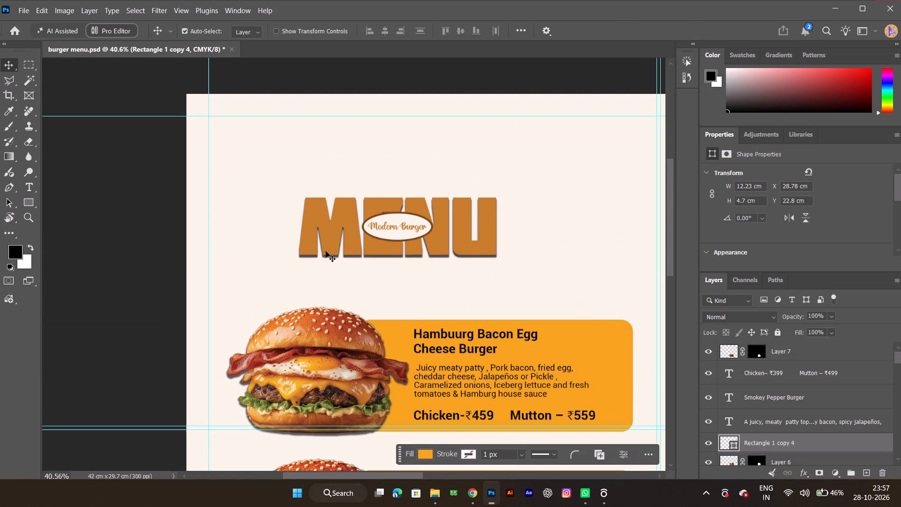
drag(282, 166, 519, 262)
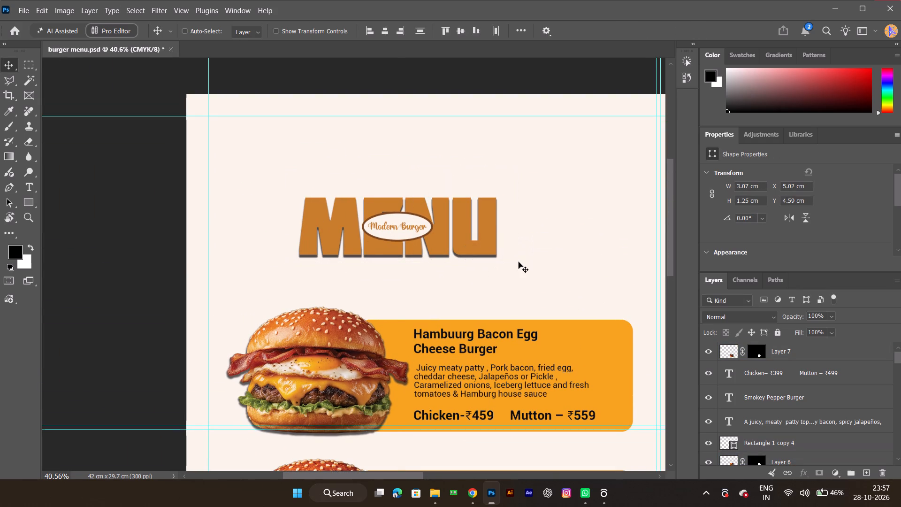
key(ctrl+t)
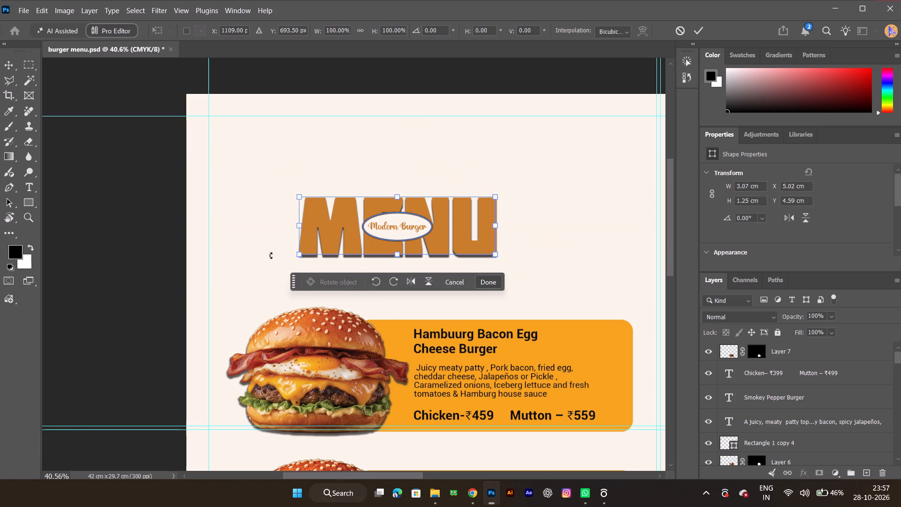
shift+drag(296, 256, 253, 277)
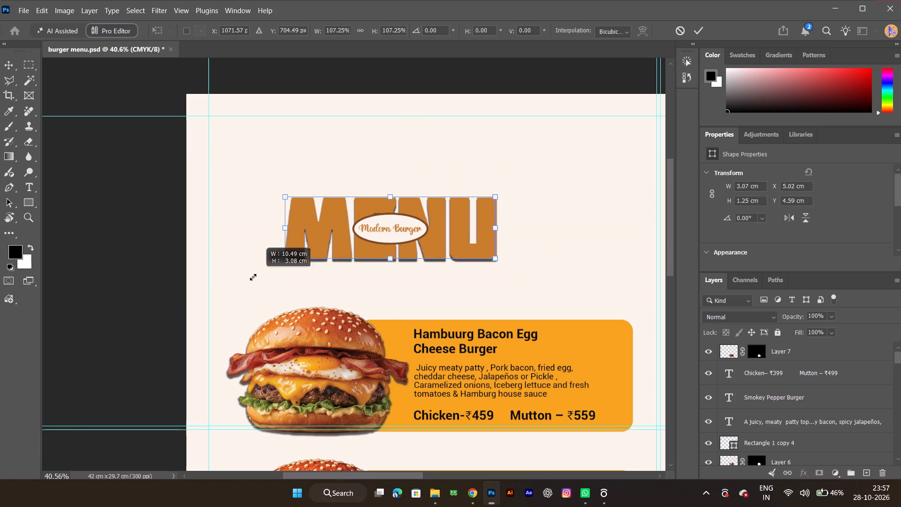
shift+drag(253, 277, 211, 297)
Move the enlarged MENU title up and right to centre it above the first column, at about X 1248 px, Y 679 px.
ctrl+alt+scroll(433, 274, down, 7)
key(space)
key(space)
key(space)
key(space)
key(space)
drag(529, 267, 504, 274)
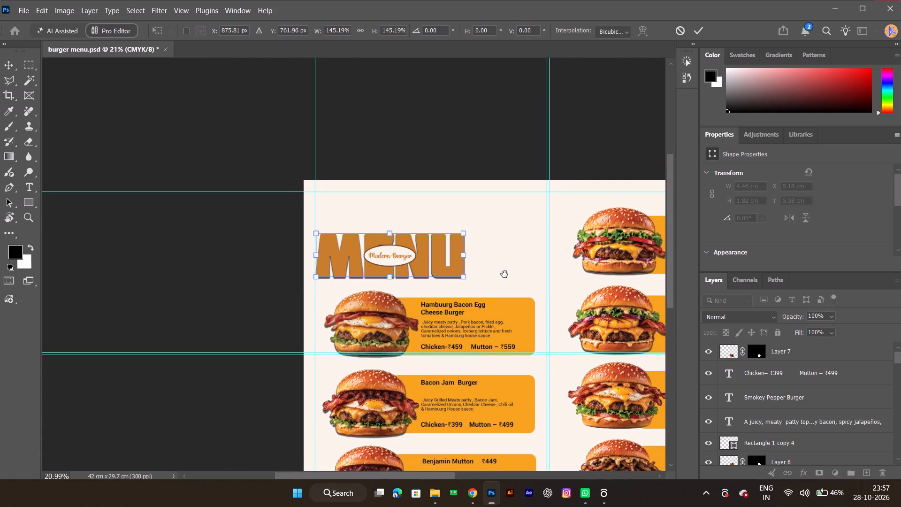
drag(504, 274, 425, 300)
drag(265, 286, 311, 282)
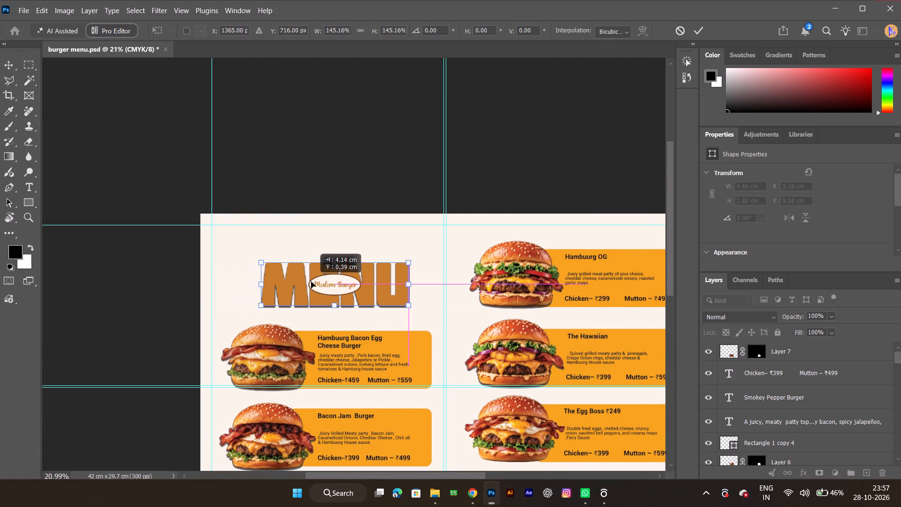
drag(311, 282, 302, 271)
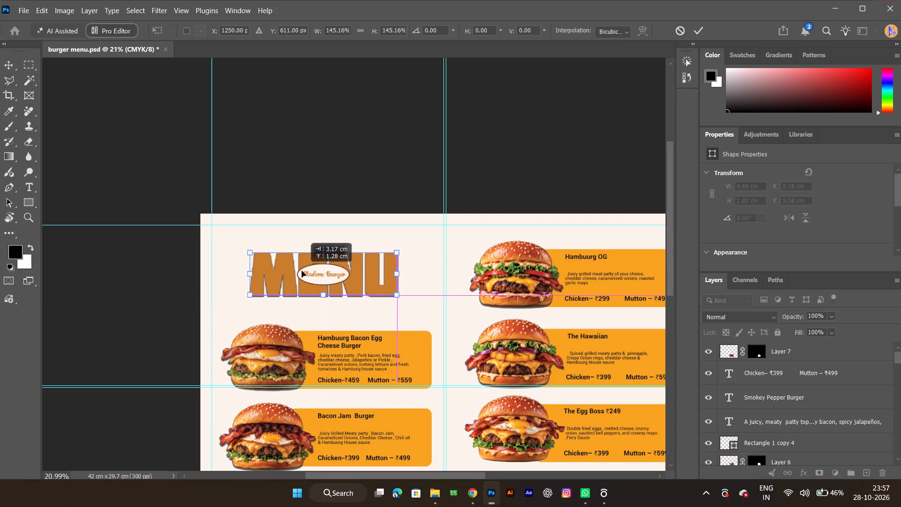
drag(302, 271, 300, 274)
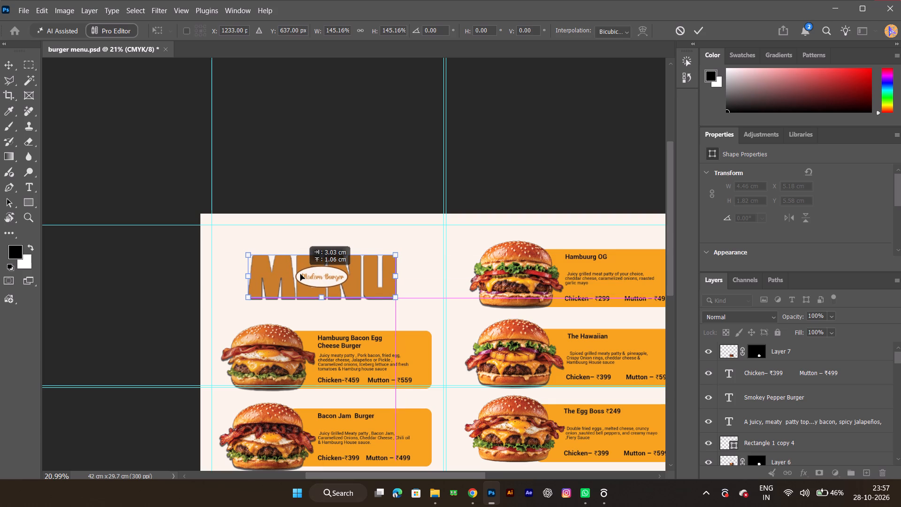
drag(300, 274, 301, 277)
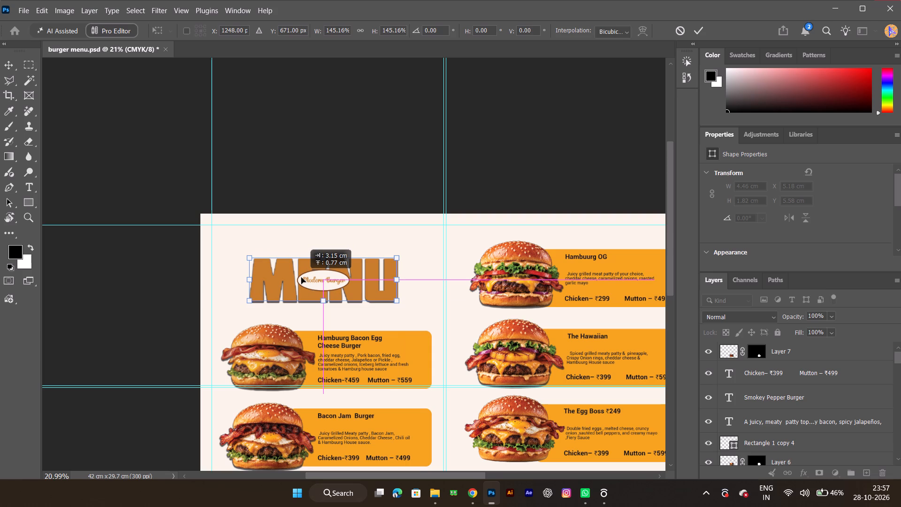
drag(301, 277, 301, 278)
click(308, 169)
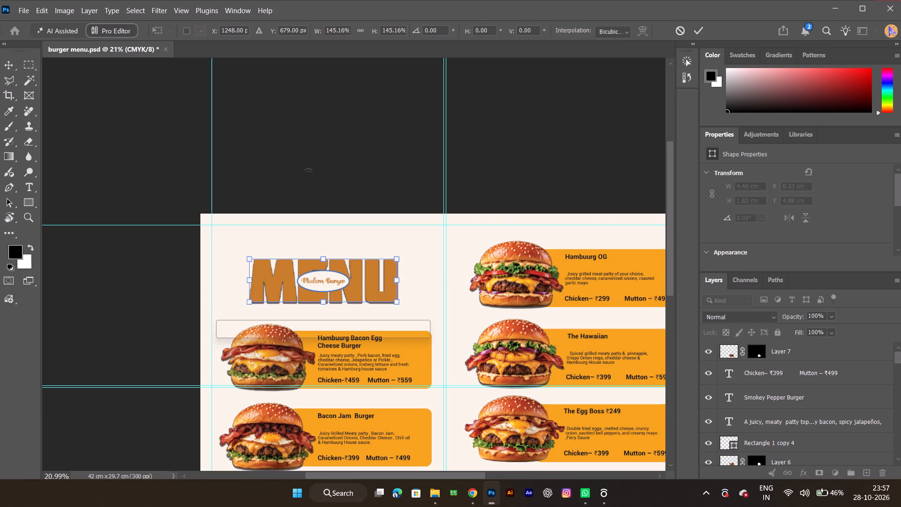
click(704, 34)
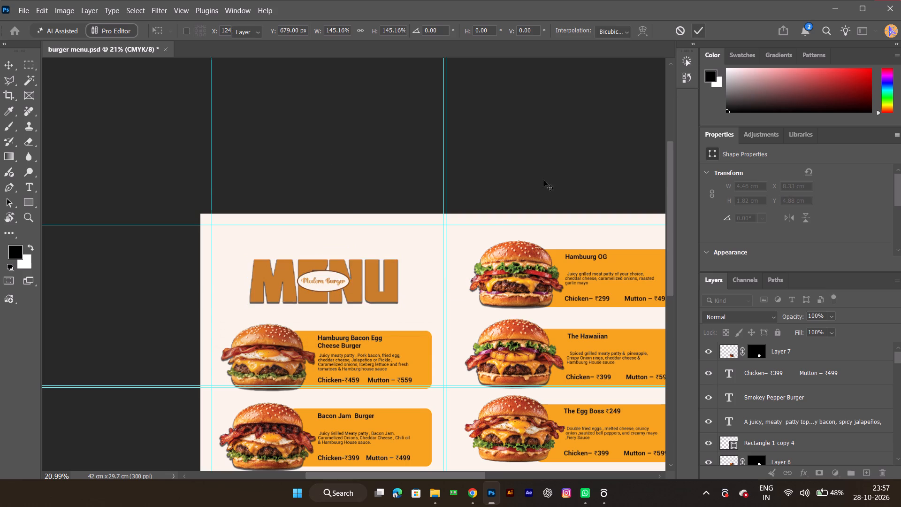
Nudge the Hambuurg Bacon Egg Cheese Burger item up to Y 8.82 cm.
ctrl+alt+scroll(439, 282, down, 4)
key(space)
key(space)
key(space)
key(space)
drag(435, 367, 425, 341)
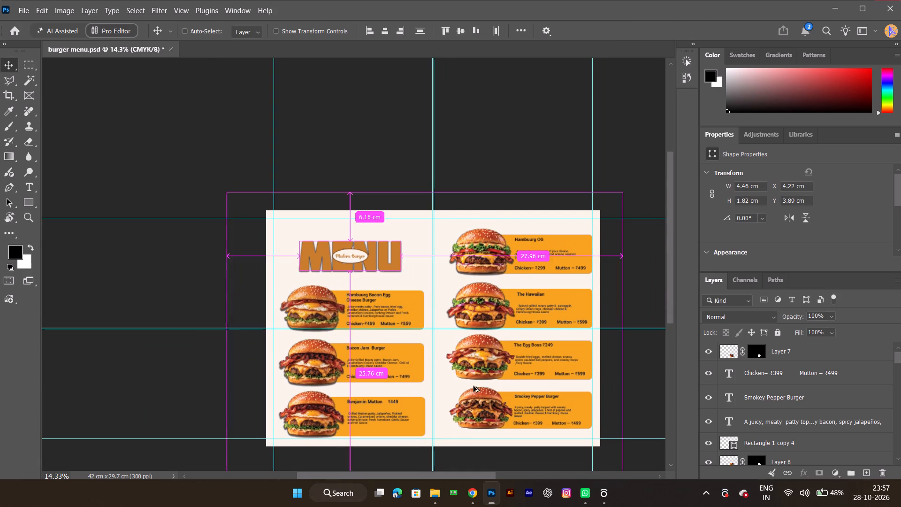
ctrl+alt+scroll(473, 410, up, 3)
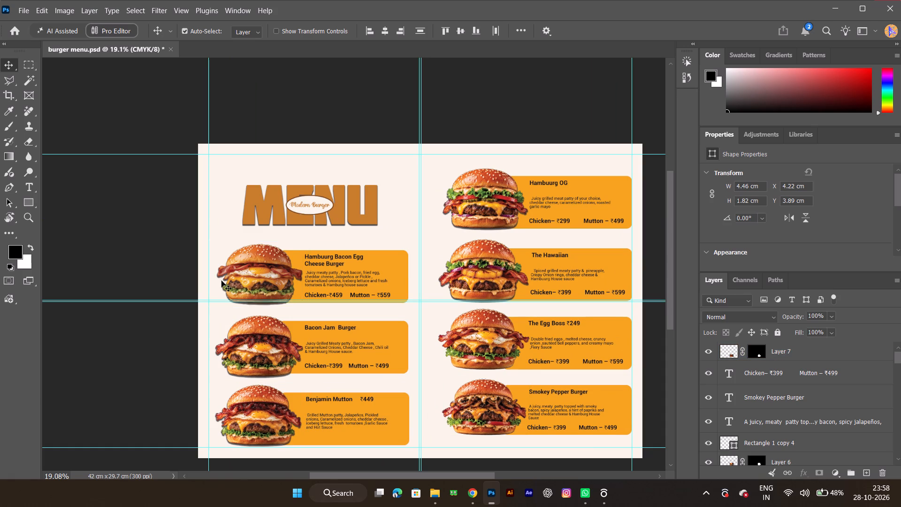
drag(228, 235, 417, 304)
key(Up)
key(Up)
key(Up)
key(Up)
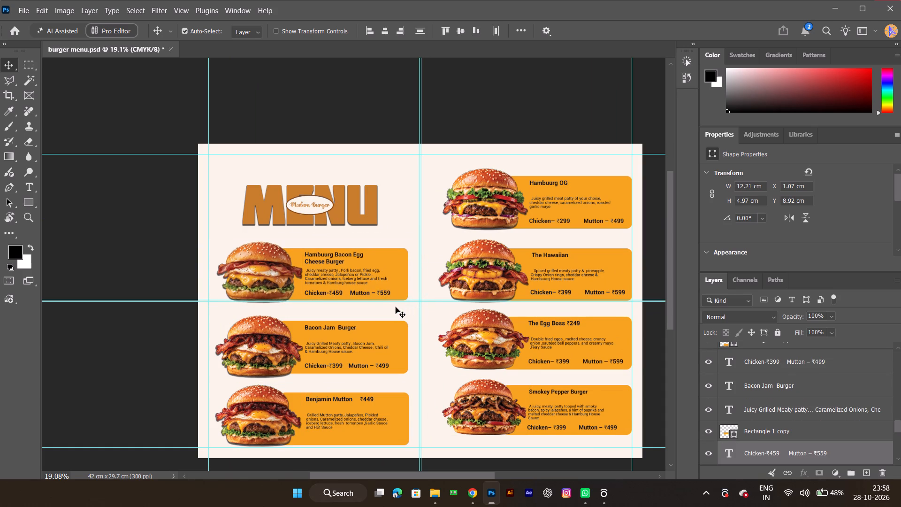
key(Up)
key(Up)
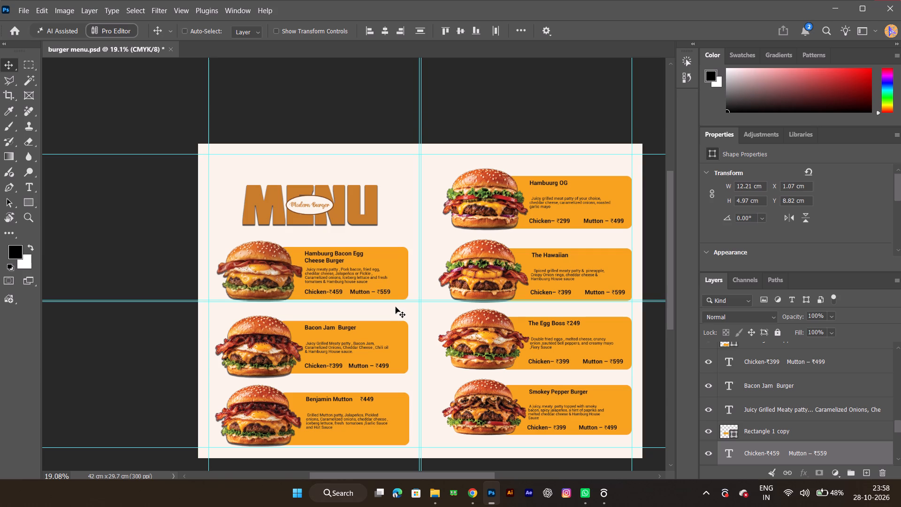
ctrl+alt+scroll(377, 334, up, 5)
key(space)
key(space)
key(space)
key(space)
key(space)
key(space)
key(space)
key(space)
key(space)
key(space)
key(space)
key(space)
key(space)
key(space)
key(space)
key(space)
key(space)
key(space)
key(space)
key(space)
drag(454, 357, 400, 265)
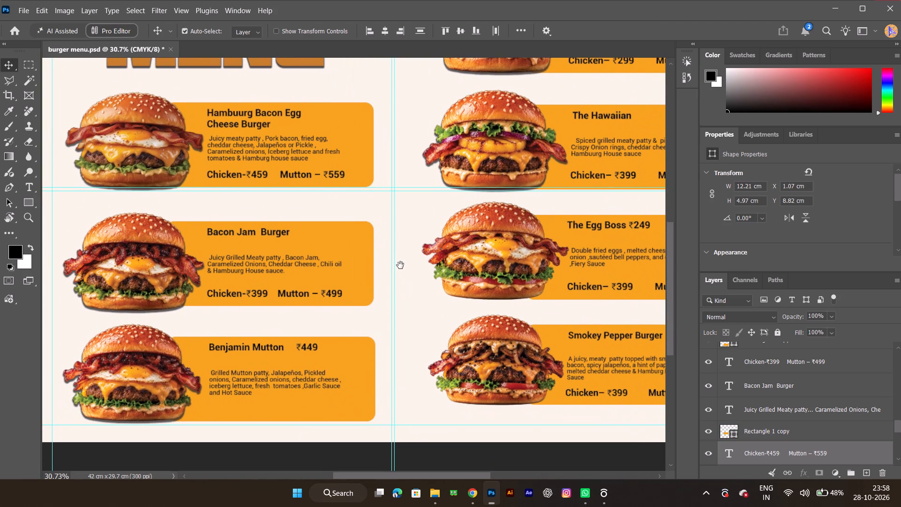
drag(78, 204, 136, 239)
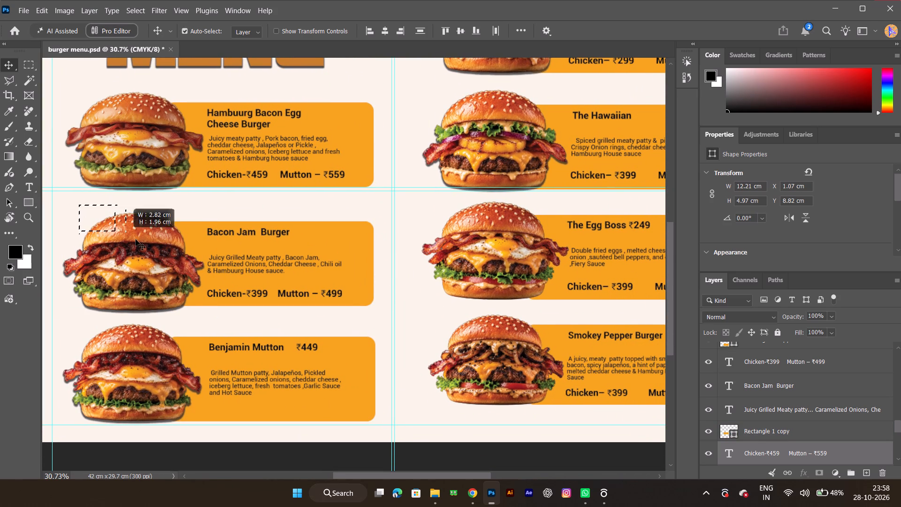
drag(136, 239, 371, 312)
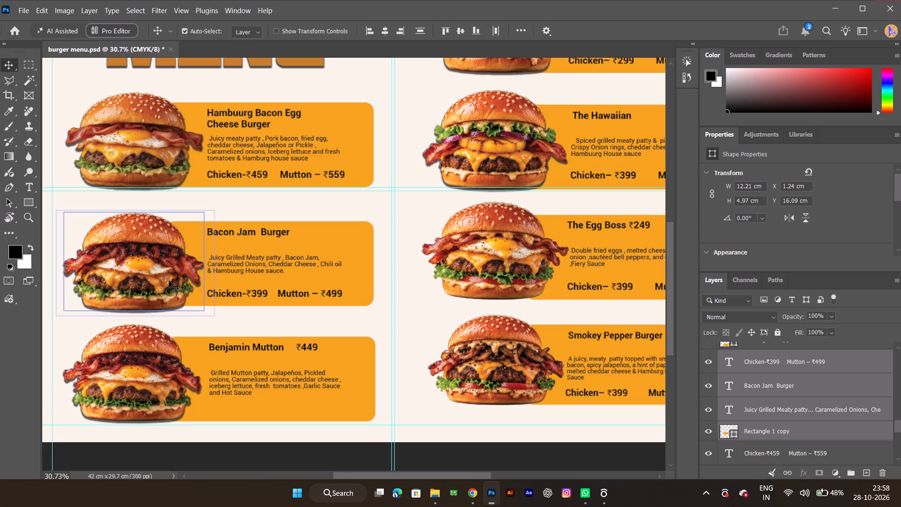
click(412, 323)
Nudge the whole Smokey Pepper Burger item down to Y 22.77 cm, lining its card up with the Benjamin Mutton card.
key(space)
key(space)
key(space)
key(space)
key(space)
key(space)
key(space)
key(space)
key(space)
key(space)
key(space)
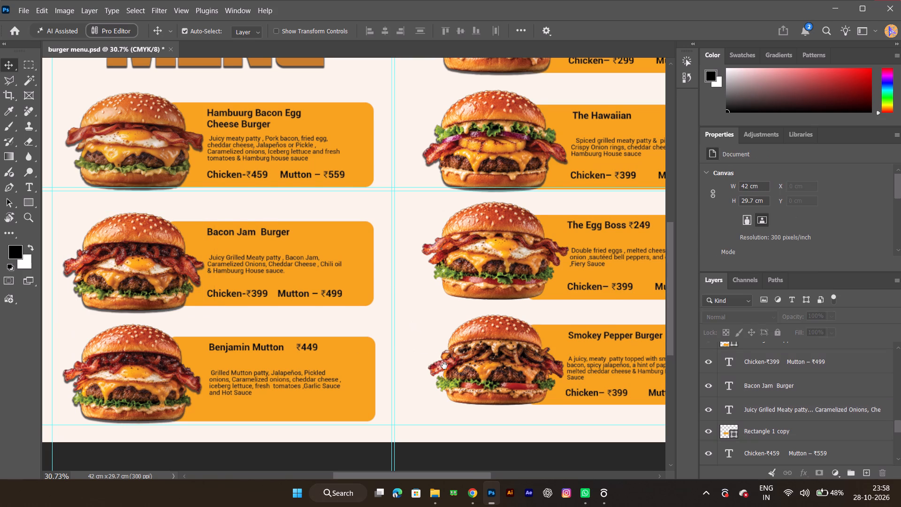
drag(446, 366, 238, 359)
drag(231, 310, 441, 386)
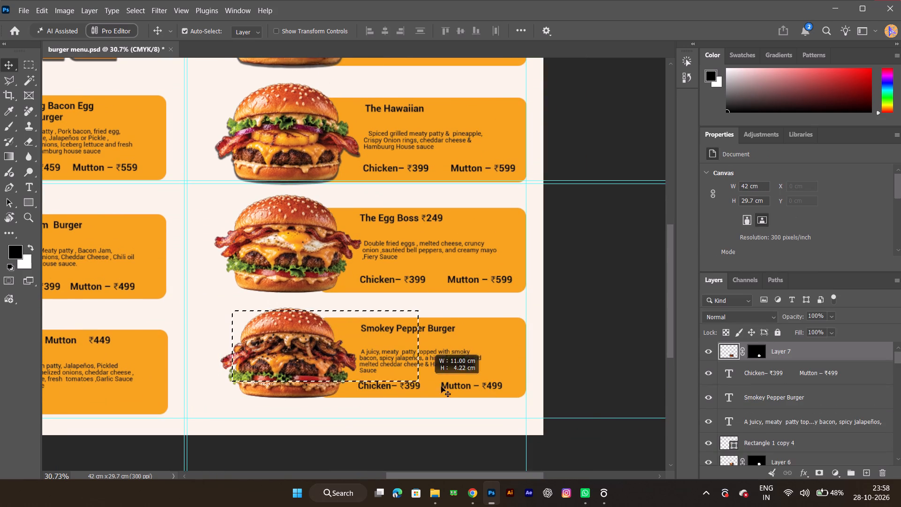
drag(441, 386, 516, 406)
key(Down)
key(Down)
key(Down)
key(Down)
key(Down)
key(Down)
key(Down)
key(Down)
key(Down)
key(Down)
key(Down)
key(Down)
key(Down)
key(Down)
key(Down)
key(Down)
key(Down)
key(Down)
key(Down)
key(Down)
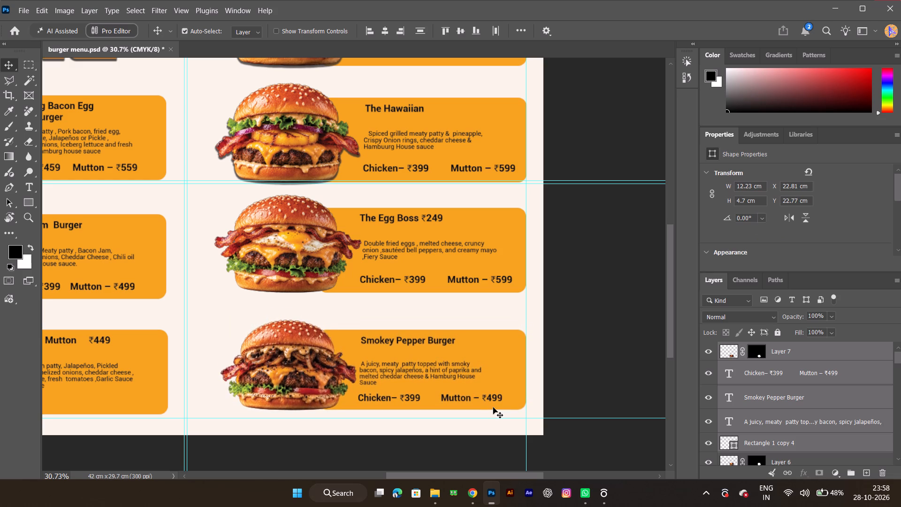
Nudge the whole Smokey Pepper Burger item further down to Y 22.97 cm, closer to the bottom margin guide.
key(Down)
key(Down)
key(Down)
key(Down)
key(Down)
key(Down)
key(Down)
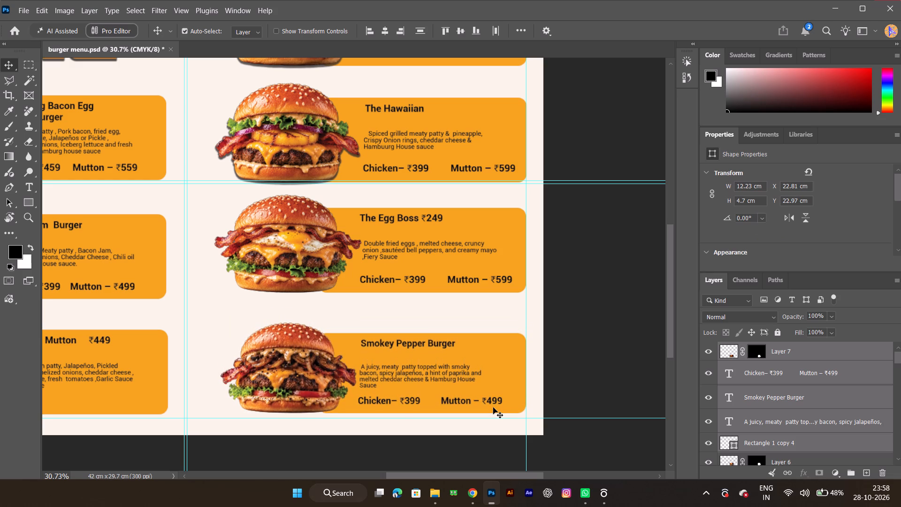
Nudge the whole Egg Boss item down to Y 15.86 cm, lining its card up with the Bacon Jam Burger card.
ctrl+alt+scroll(493, 407, down, 6)
key(space)
key(space)
key(space)
key(space)
key(space)
key(space)
key(space)
key(space)
key(space)
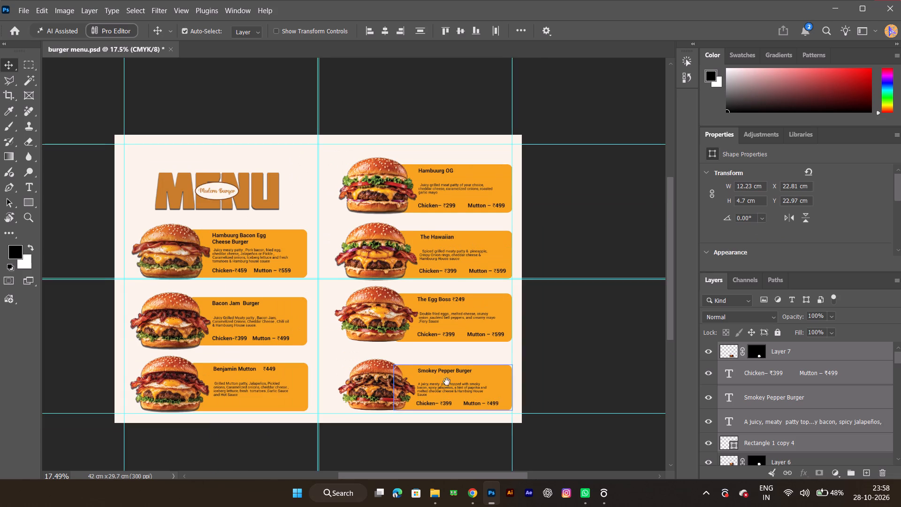
drag(437, 375, 453, 372)
ctrl+alt+scroll(413, 323, up, 6)
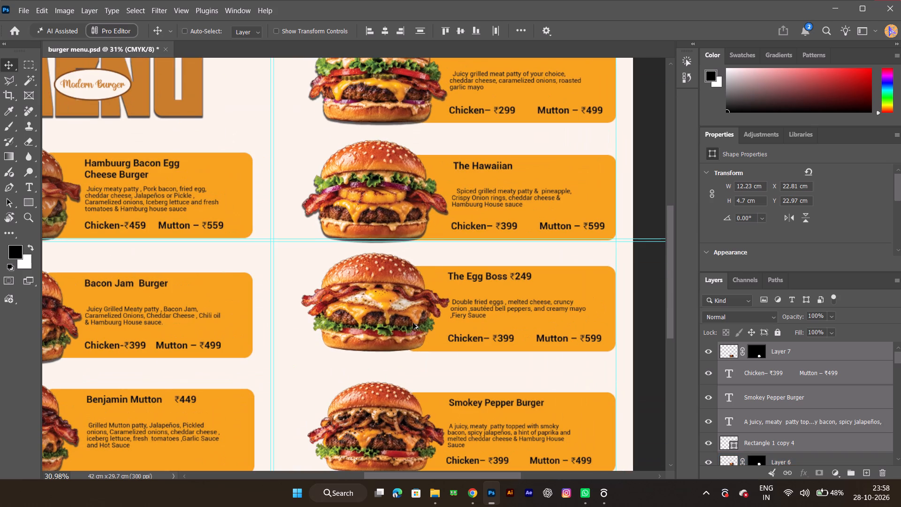
drag(316, 257, 607, 346)
key(Down)
key(Down)
key(Down)
key(Down)
key(Down)
key(Down)
key(Down)
key(Down)
key(Down)
key(Down)
key(Down)
key(Down)
key(Down)
key(Down)
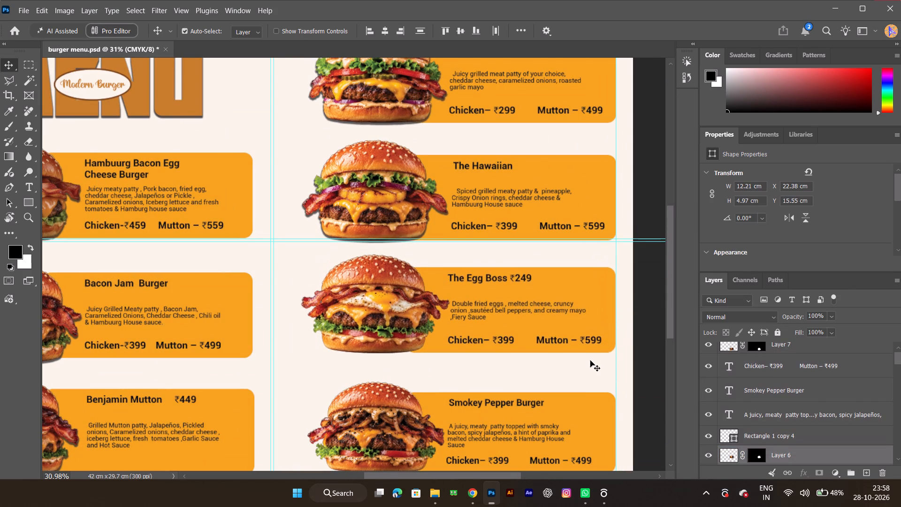
key(Down)
key(Down)
key(Down)
key(Down)
key(Down)
key(Down)
key(Down)
key(Down)
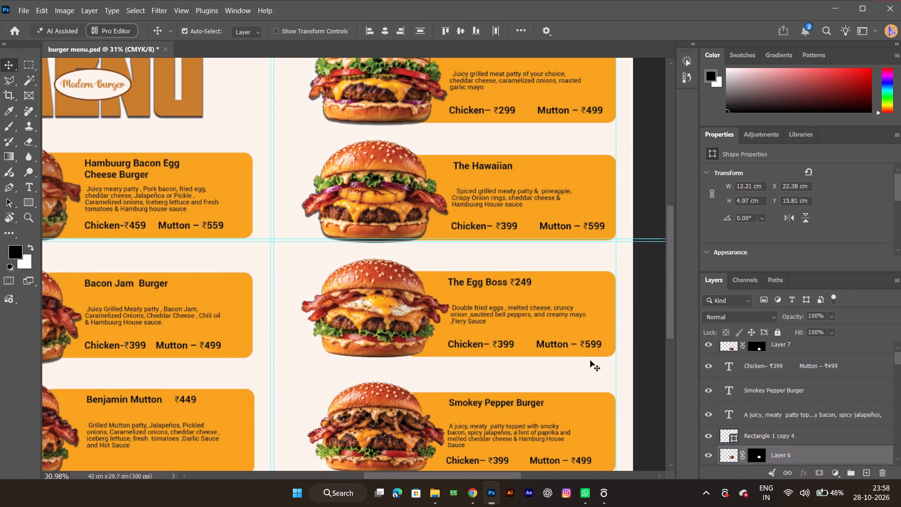
key(Down)
key(Down)
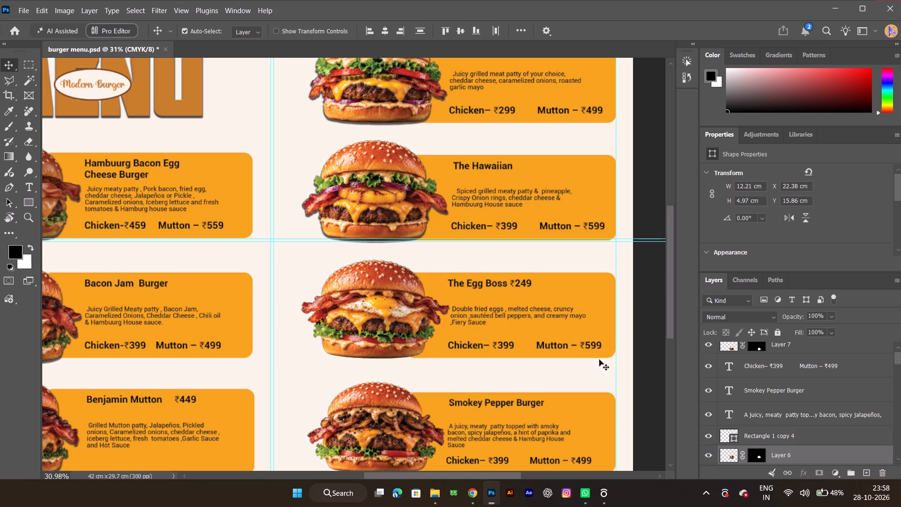
Show the rulers and add a horizontal guide along the bottom edge of the Egg Boss and Bacon Jam cards.
key(ctrl+r)
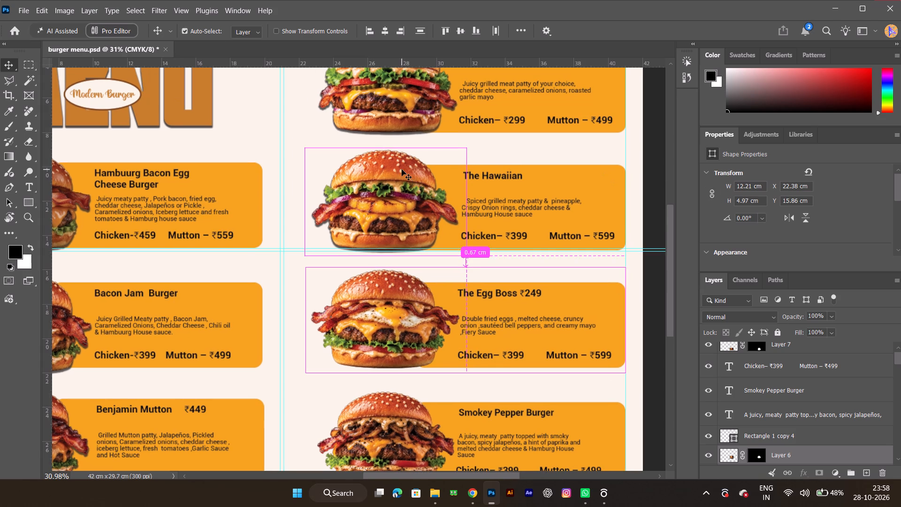
drag(267, 61, 314, 362)
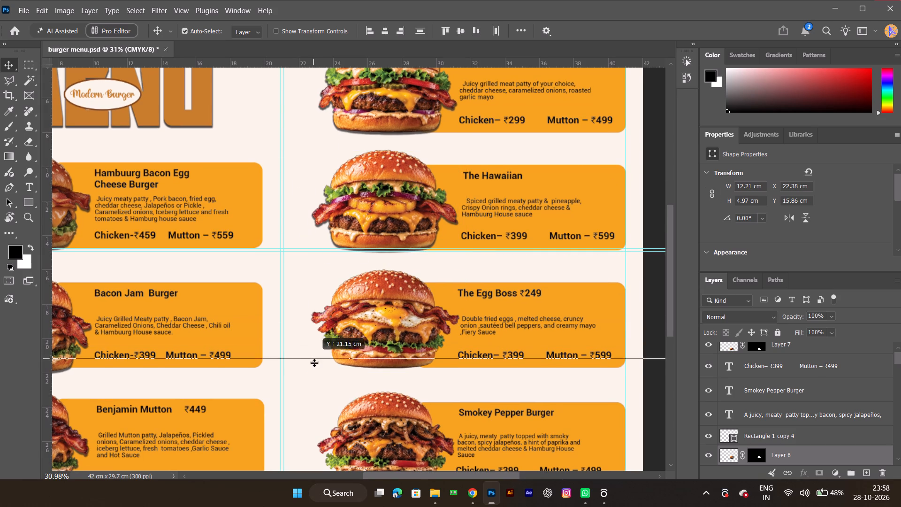
drag(314, 362, 314, 370)
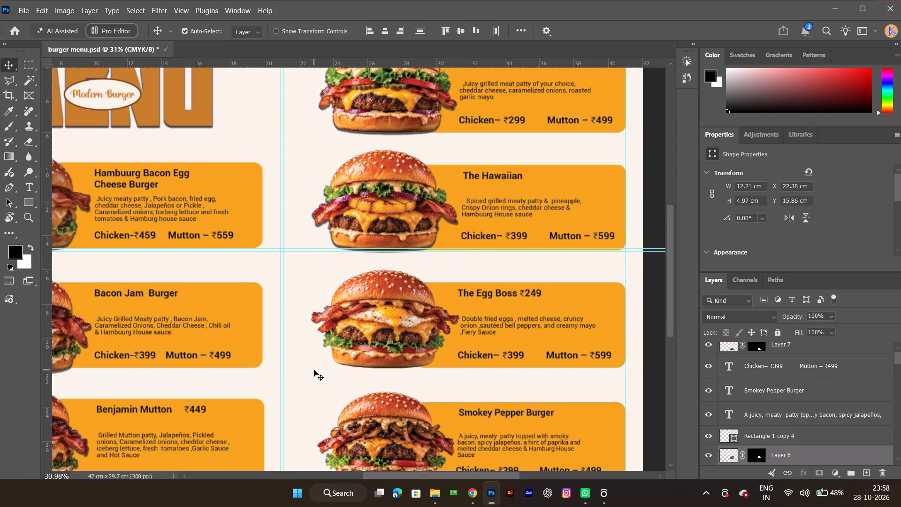
Nudge the Bacon Jam burger image up to Y 15.71 cm so its base sits on the new guide, and deselect it.
key(space)
key(space)
key(space)
key(space)
key(space)
key(space)
key(space)
key(space)
key(space)
key(space)
key(space)
key(space)
drag(294, 370, 519, 317)
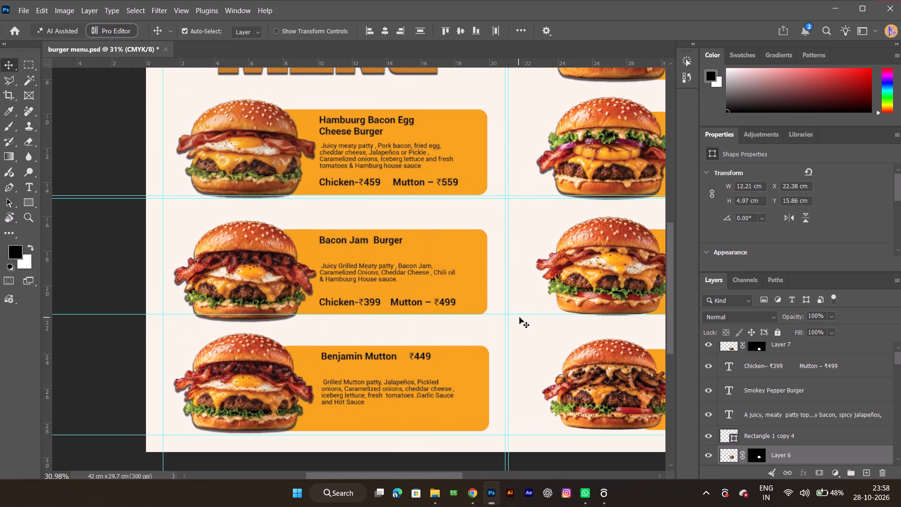
click(229, 255)
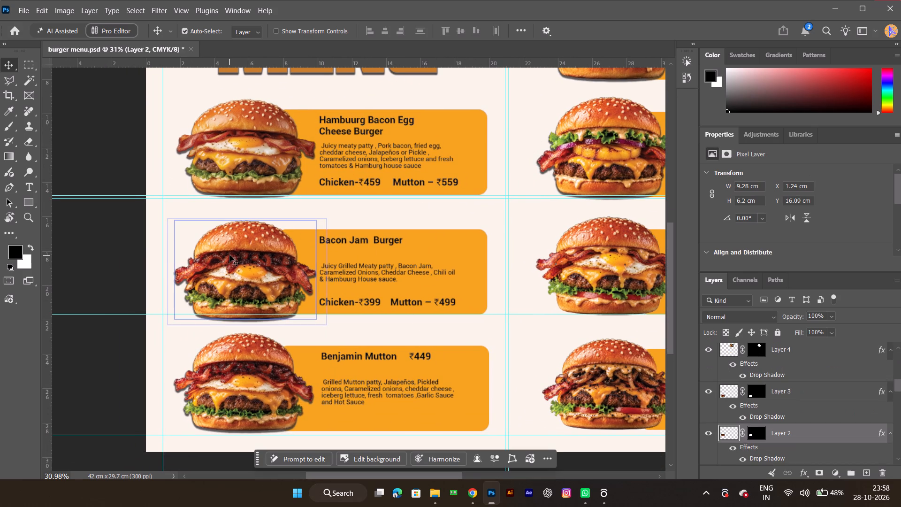
key(Up)
key(Up)
key(Up)
key(Up)
key(Up)
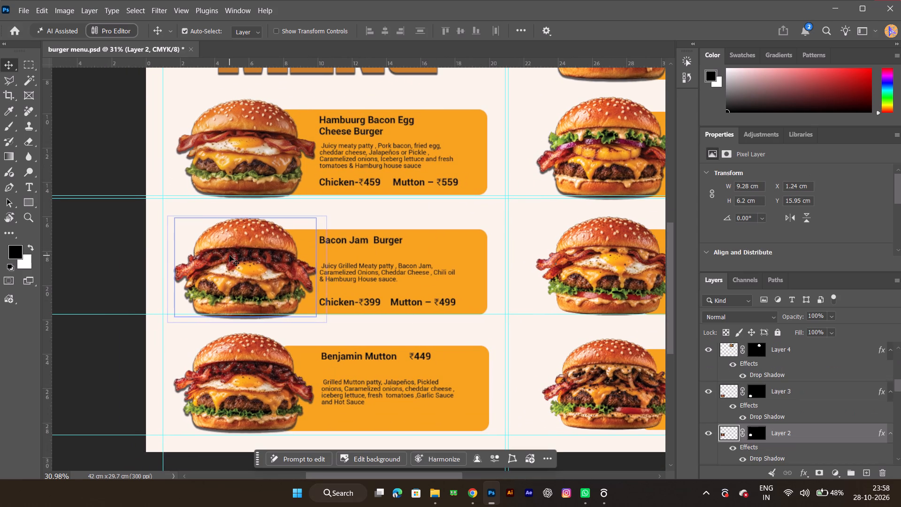
key(Up)
key(Up)
key(Up)
key(Up)
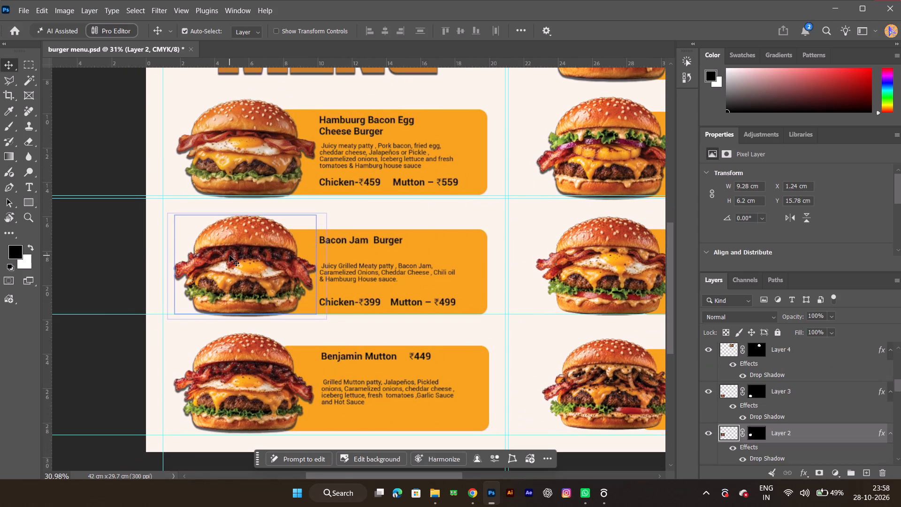
key(Up)
key(Up)
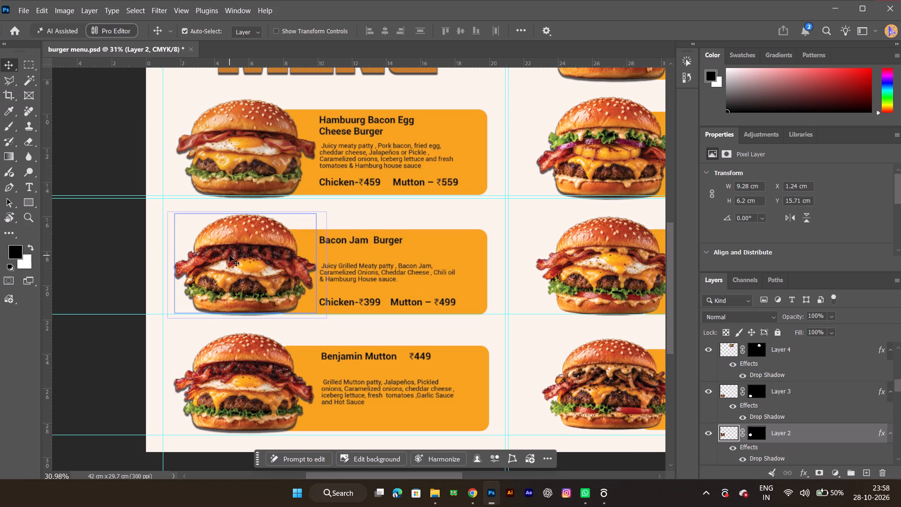
click(115, 271)
Enlarge the Smokey Pepper burger image proportionally to about 103% and nudge it down to Y 3051 px, near the bottom margin guide.
key(space)
key(space)
key(space)
key(space)
key(space)
key(space)
key(space)
key(space)
key(space)
key(space)
key(space)
key(space)
key(space)
key(space)
key(space)
key(space)
key(space)
drag(495, 315, 275, 310)
key(space)
key(space)
key(space)
key(space)
key(space)
key(space)
key(space)
key(space)
key(space)
key(space)
key(space)
key(space)
key(space)
key(space)
key(space)
drag(314, 370, 390, 332)
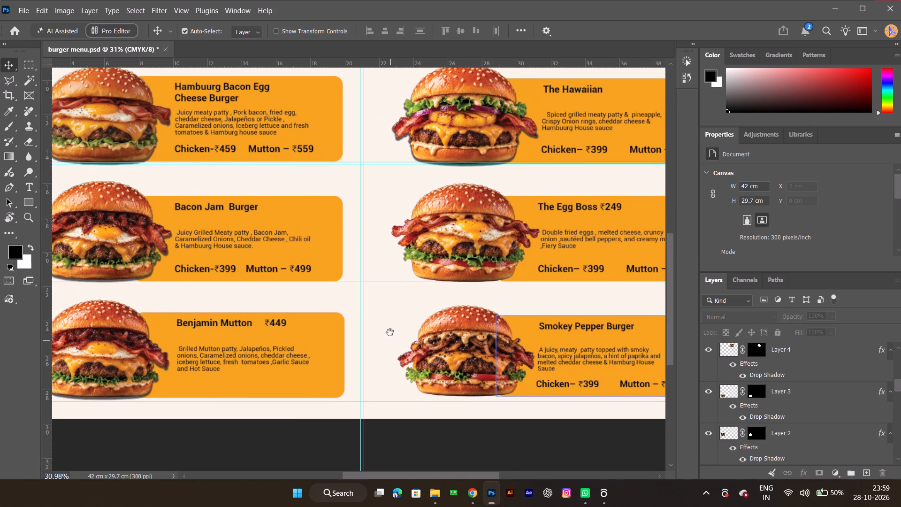
drag(390, 332, 387, 329)
click(455, 343)
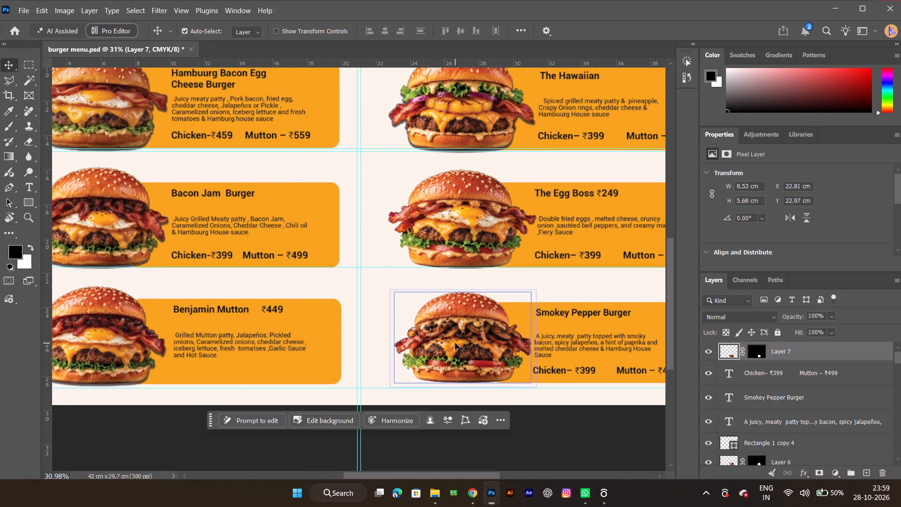
key(ctrl+t)
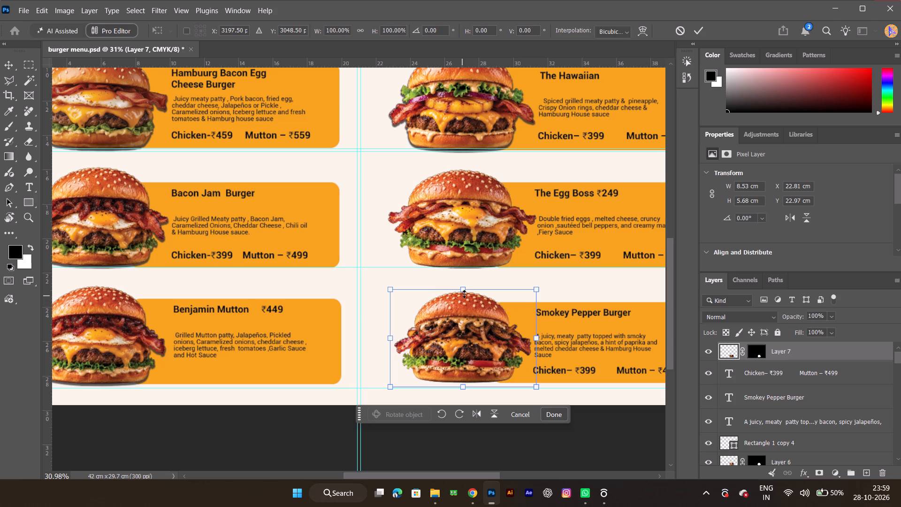
shift+click(465, 291)
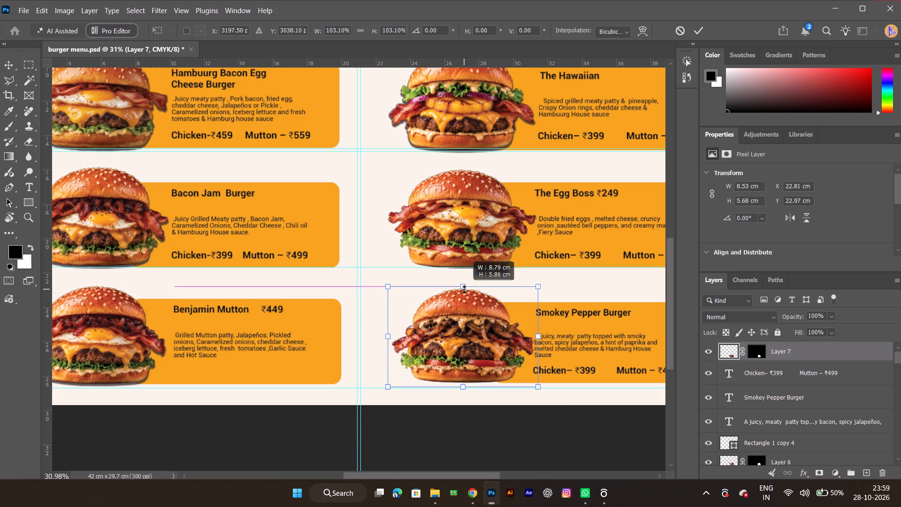
key(Down)
key(Down)
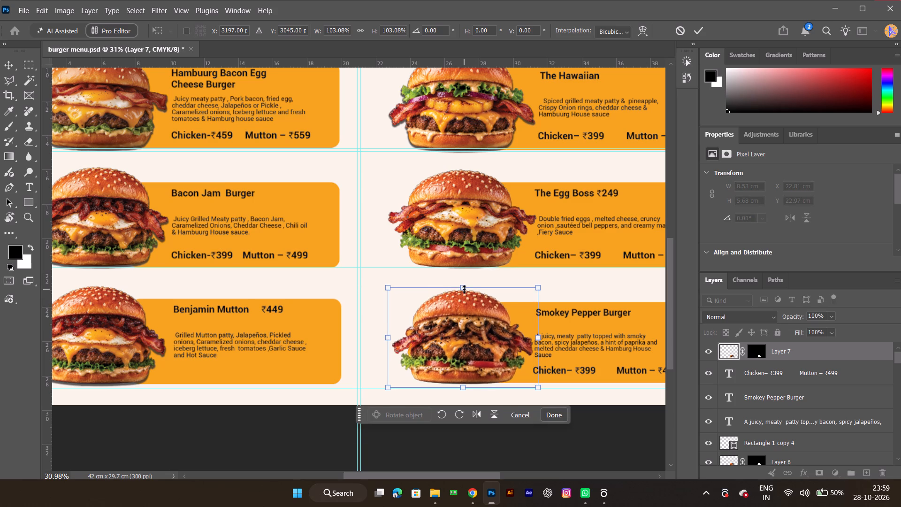
key(Down)
key(Down)
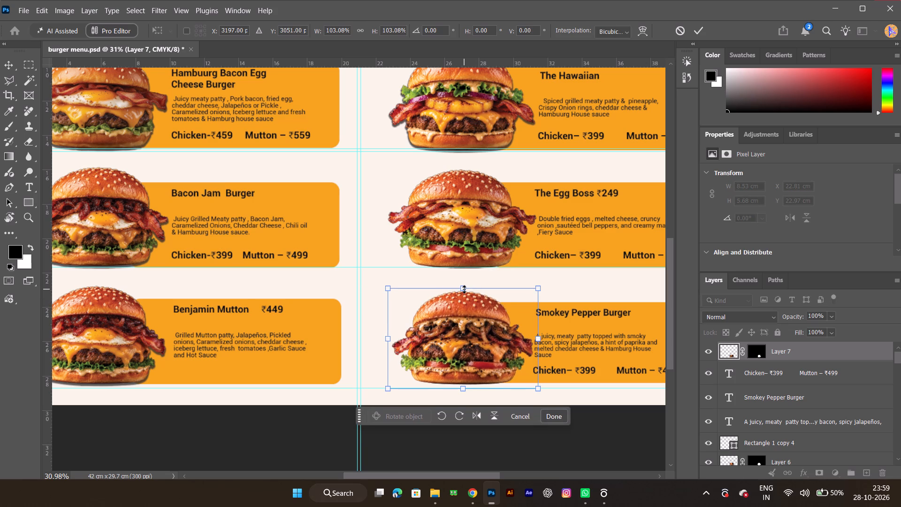
Apply the transform on the Smokey Pepper burger image.
key(Return)
Add a horizontal guide at about Y 8.3 cm, along the bottom edge of the Hambuurg OG burger and card.
ctrl+alt+scroll(464, 290, down, 4)
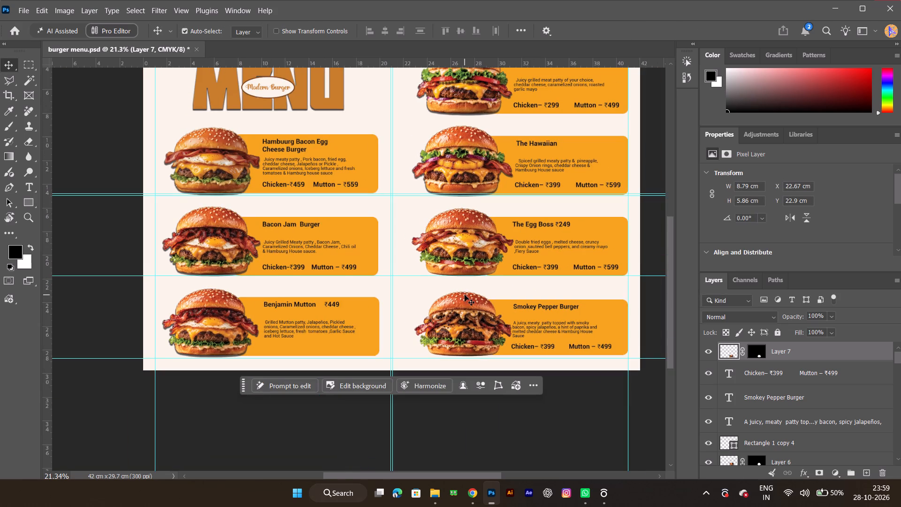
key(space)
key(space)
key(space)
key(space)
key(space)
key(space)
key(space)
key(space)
drag(438, 257, 412, 325)
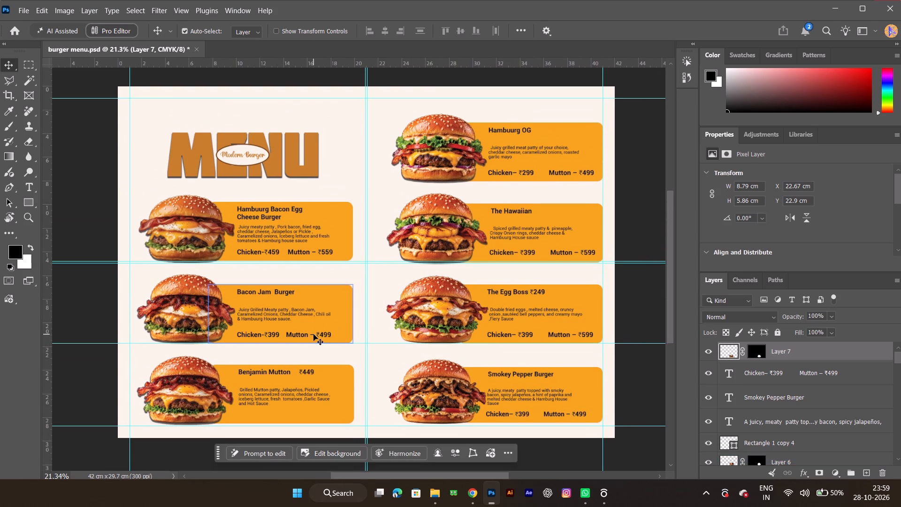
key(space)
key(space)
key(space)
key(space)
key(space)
drag(374, 304, 351, 365)
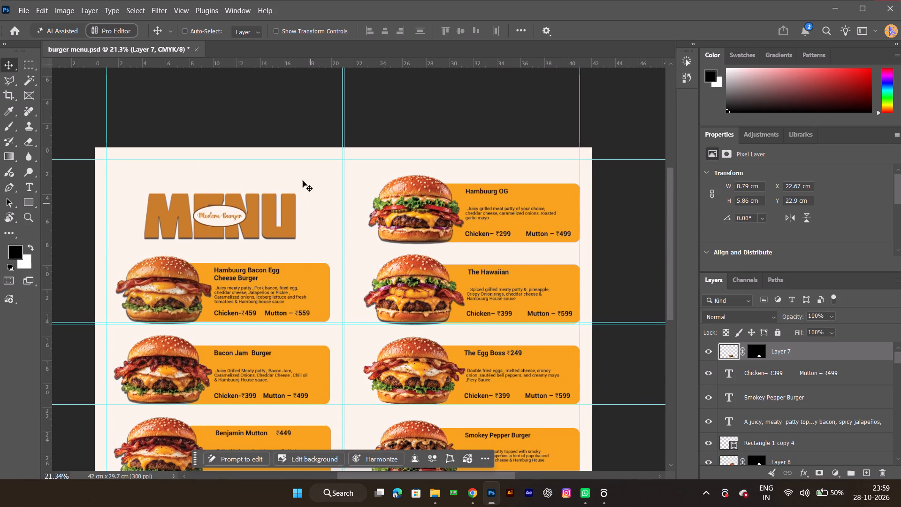
drag(362, 62, 394, 209)
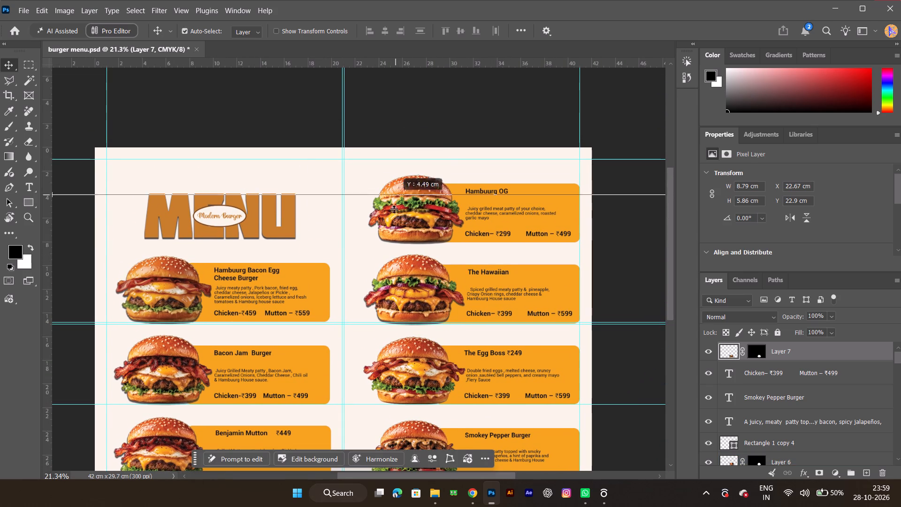
drag(394, 209, 382, 245)
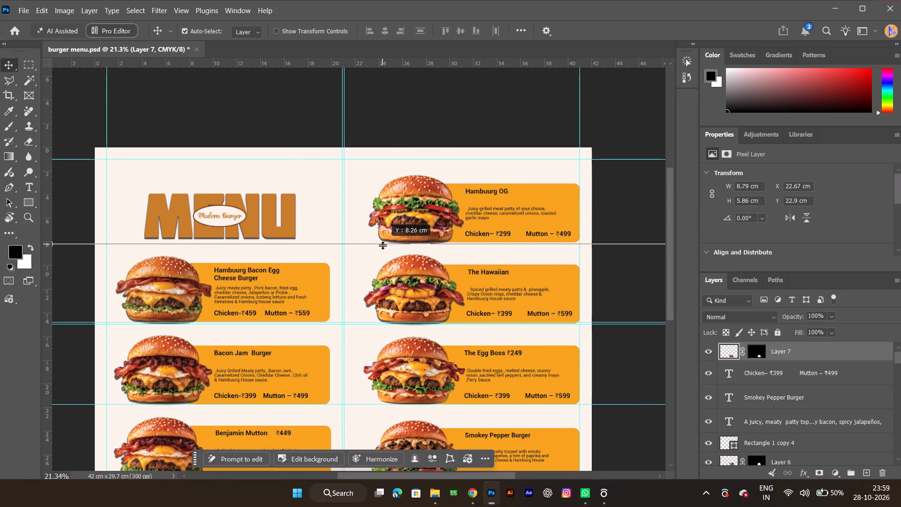
drag(382, 245, 389, 244)
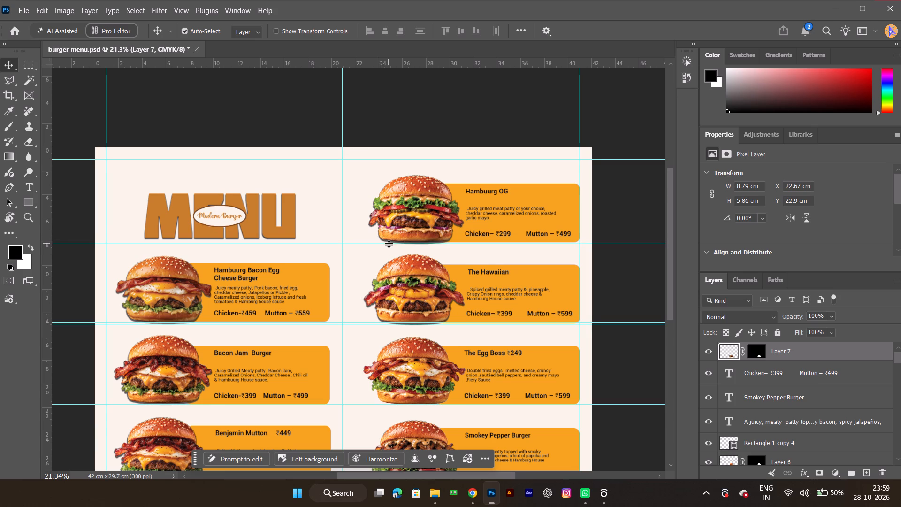
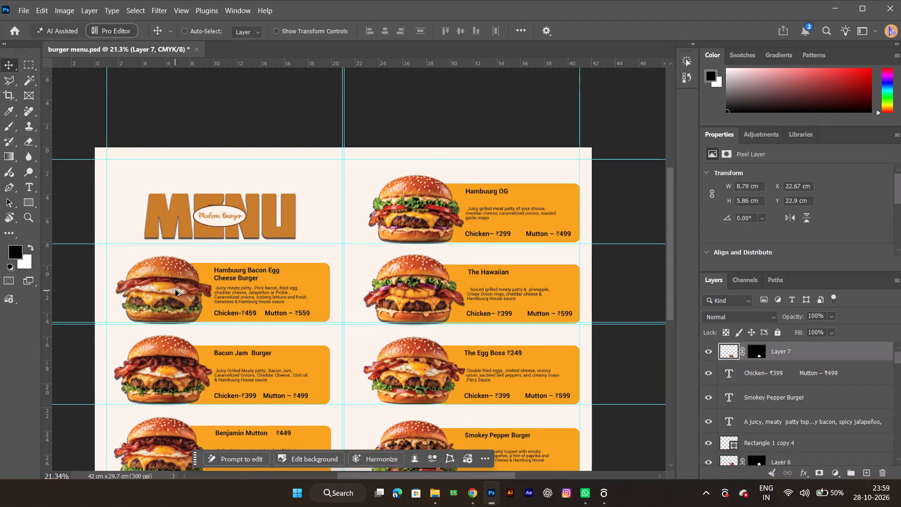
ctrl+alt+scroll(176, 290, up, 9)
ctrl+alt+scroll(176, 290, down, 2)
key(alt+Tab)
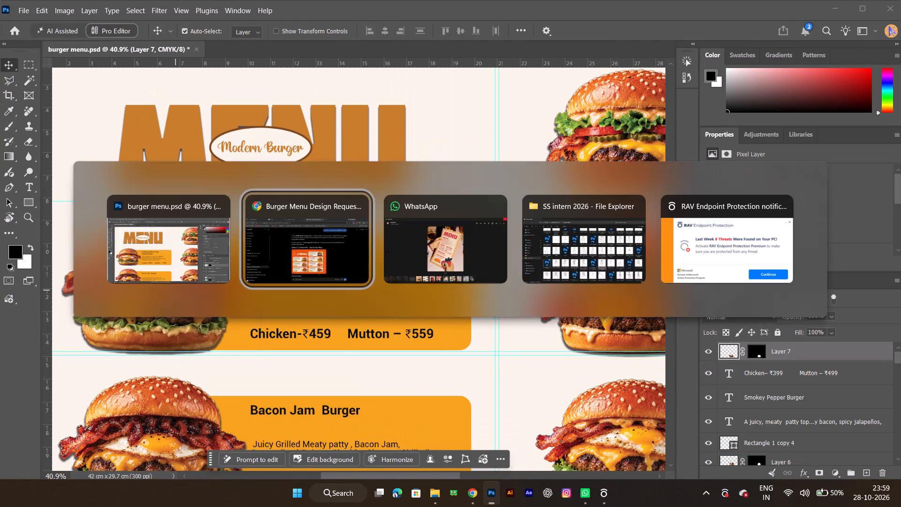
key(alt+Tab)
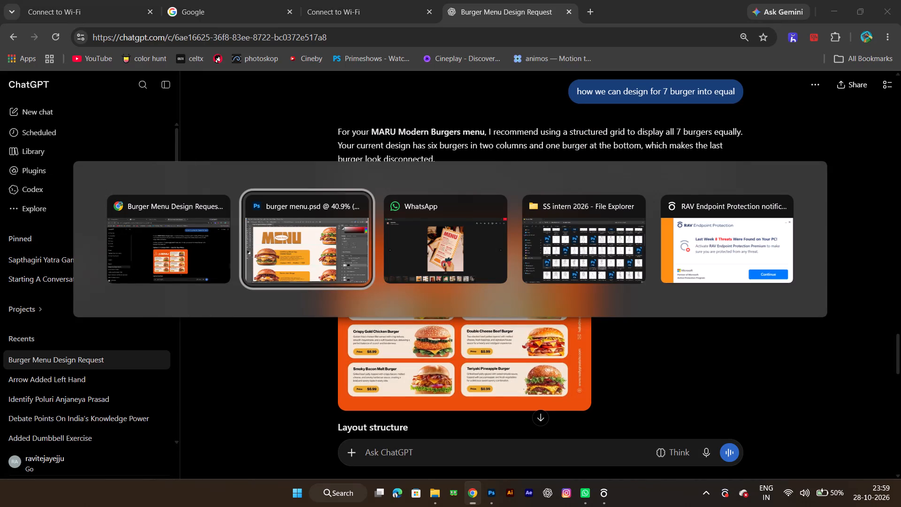
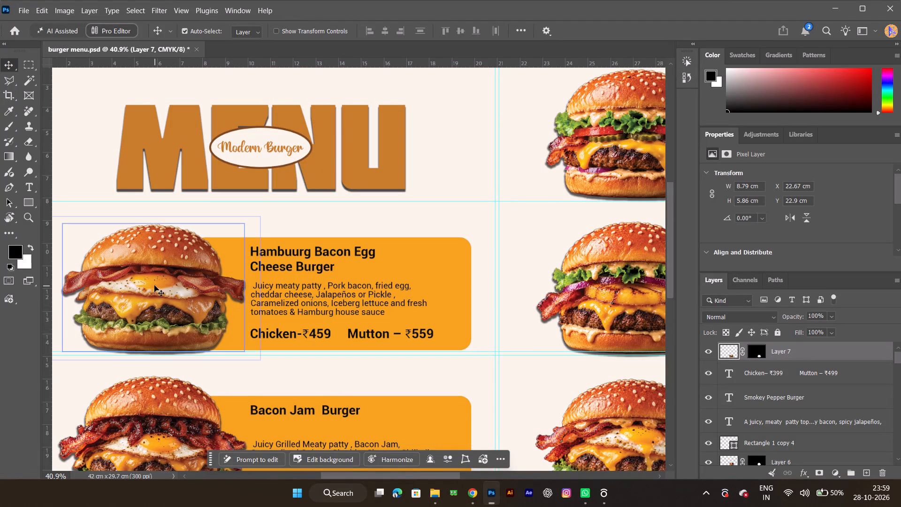
Distort the orange card of the Hambuurg Bacon Egg Cheese Burger by lowering its top-left corner, giving about -2.9° vertical skew.
click(428, 255)
key(ctrl+t)
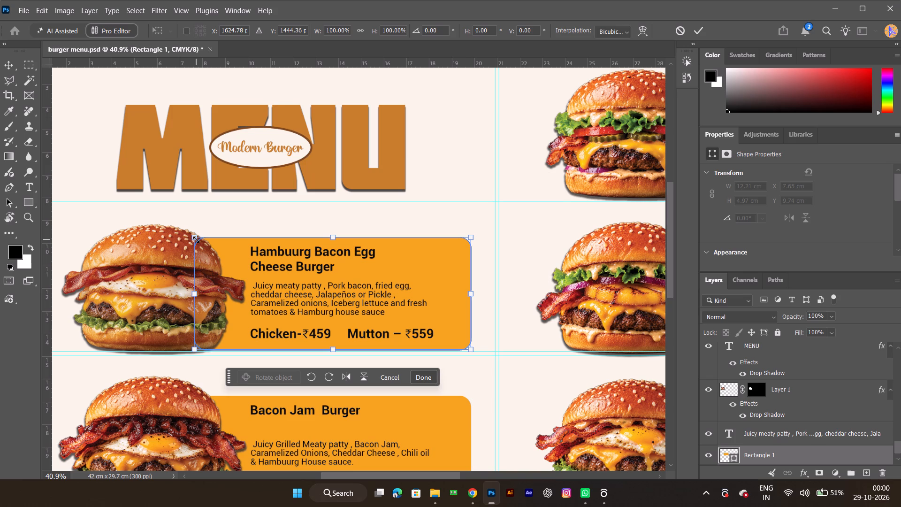
ctrl+drag(196, 239, 196, 253)
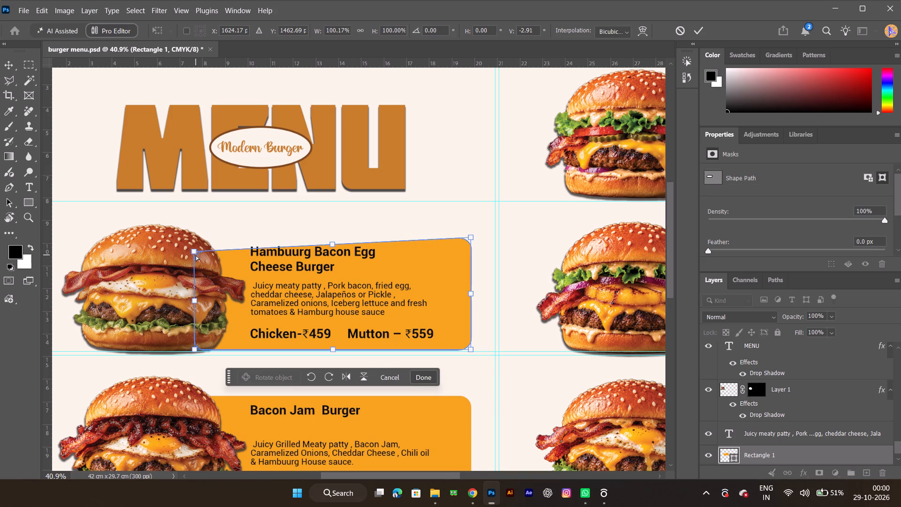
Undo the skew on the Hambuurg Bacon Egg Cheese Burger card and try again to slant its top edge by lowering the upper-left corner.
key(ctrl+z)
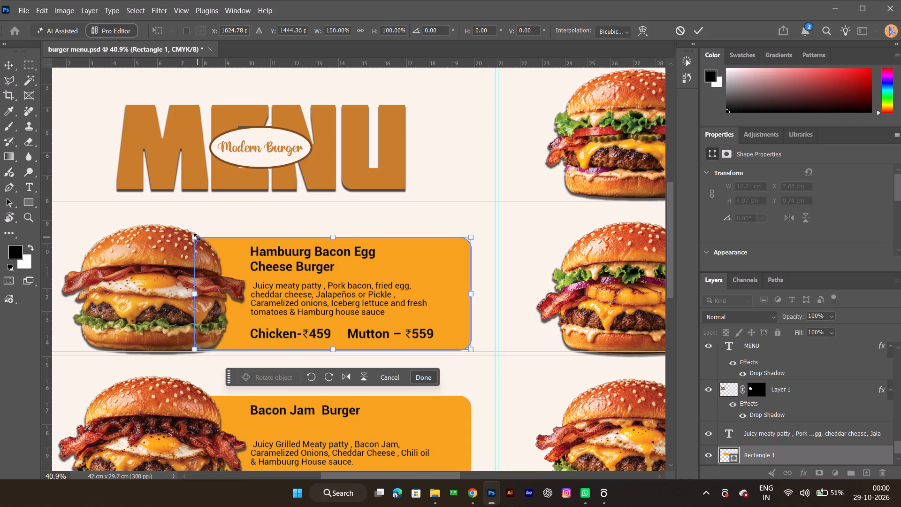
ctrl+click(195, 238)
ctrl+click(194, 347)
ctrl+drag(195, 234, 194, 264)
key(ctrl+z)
Switch to the ChatGPT burger menu conversation in Chrome showing the 2-column grid layout reference.
key(alt+Tab)
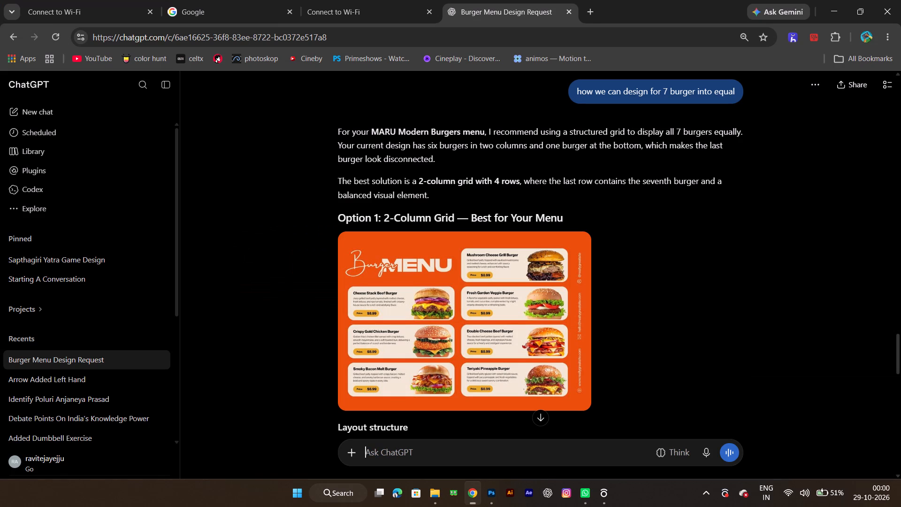
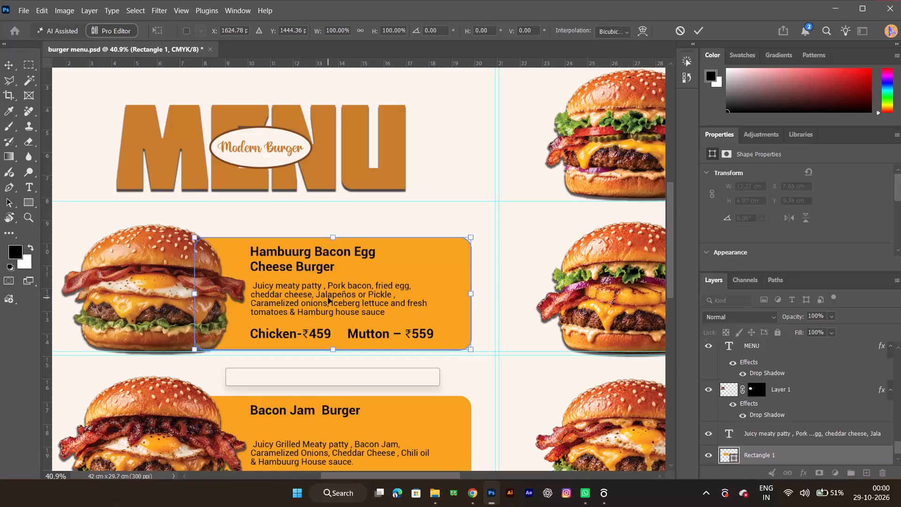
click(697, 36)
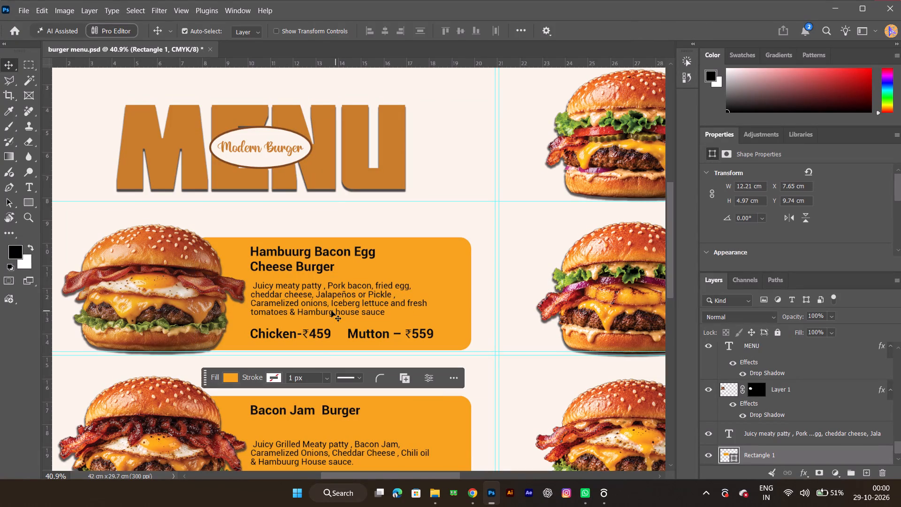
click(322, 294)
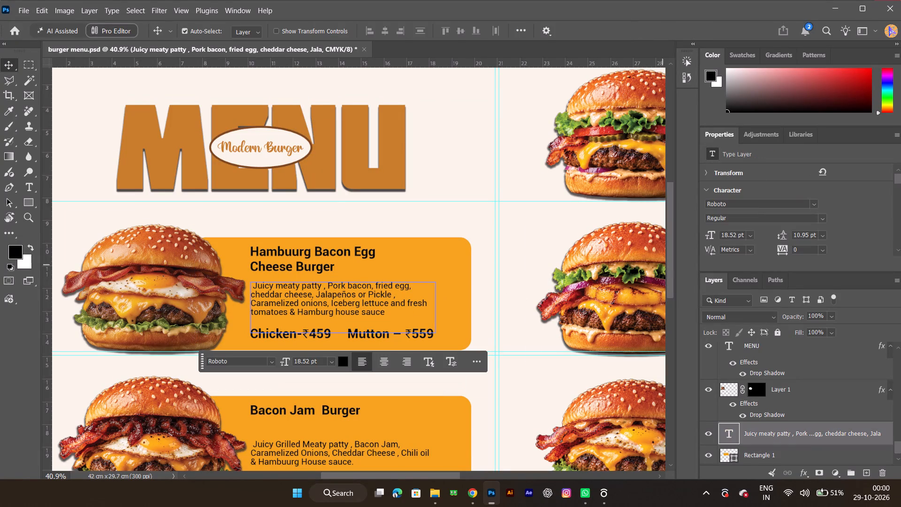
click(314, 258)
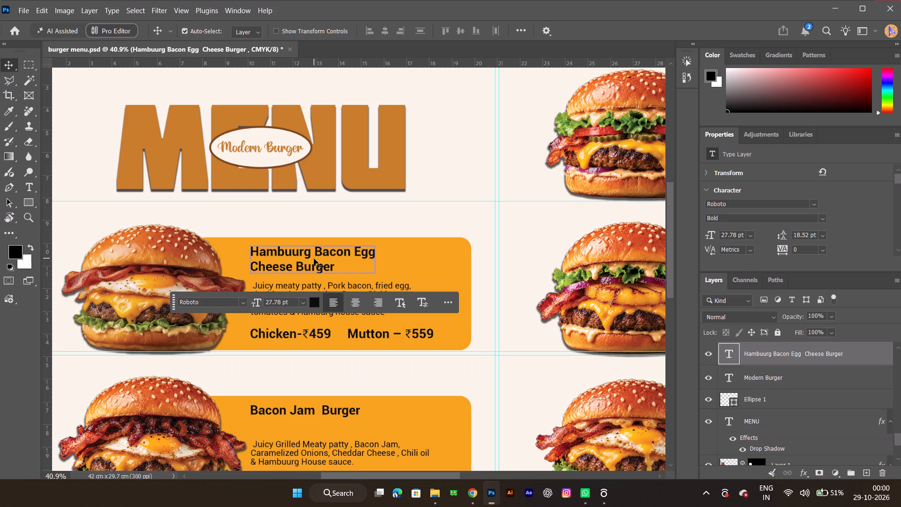
Place a vertical guide at about 22.7 cm along the left side of the second column's burgers.
ctrl+alt+scroll(323, 294, down, 3)
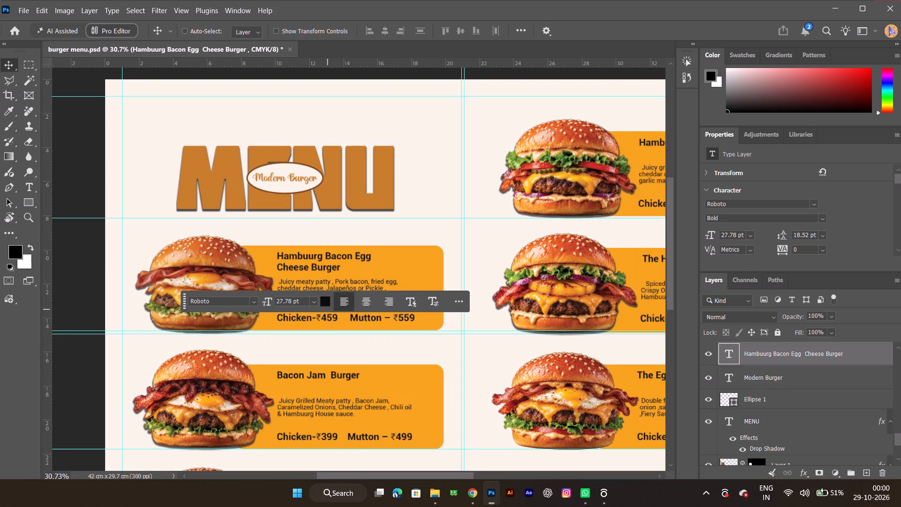
ctrl+alt+scroll(364, 354, down, 1)
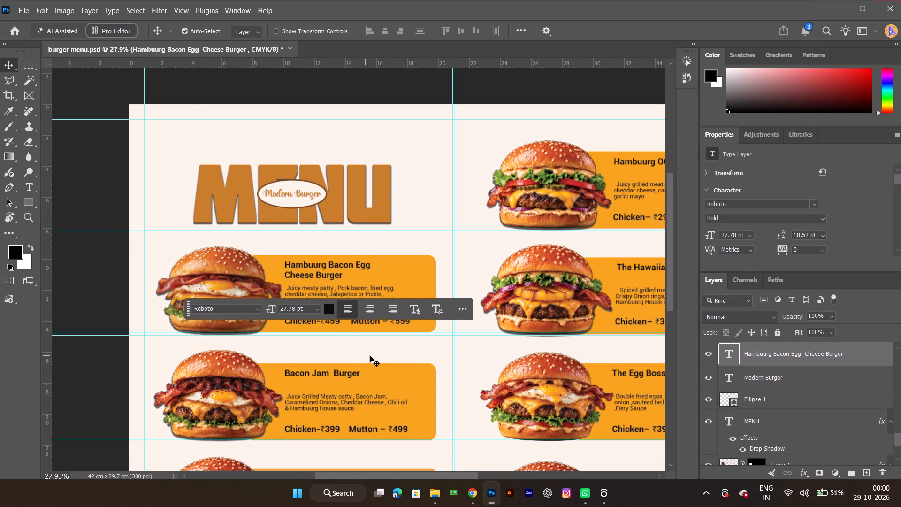
key(space)
key(space)
key(space)
key(space)
key(space)
key(space)
key(space)
key(space)
key(space)
key(space)
key(space)
key(space)
key(space)
key(space)
key(space)
key(space)
key(space)
key(space)
key(space)
key(space)
drag(405, 360, 295, 273)
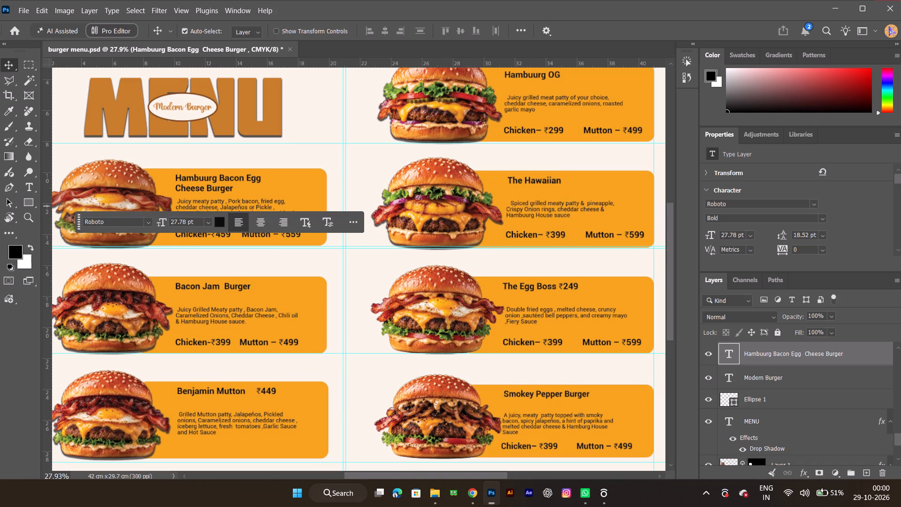
drag(48, 203, 367, 199)
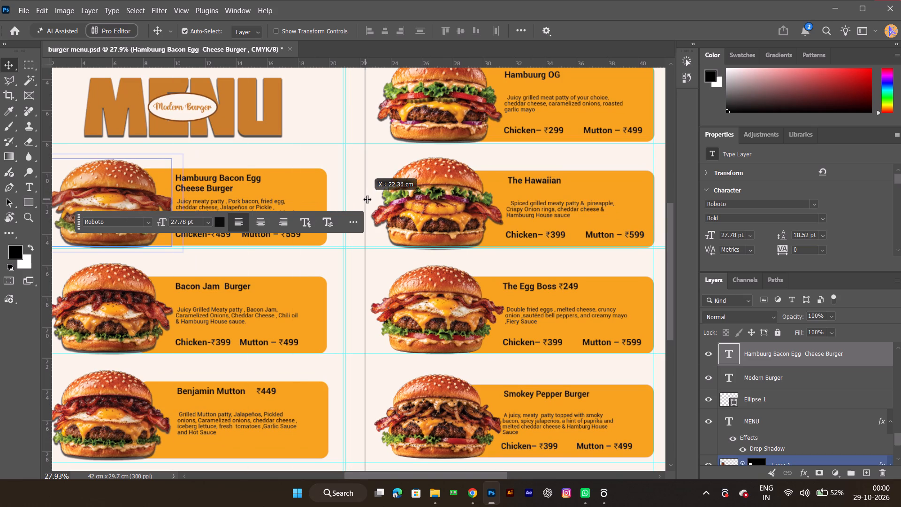
drag(367, 199, 370, 194)
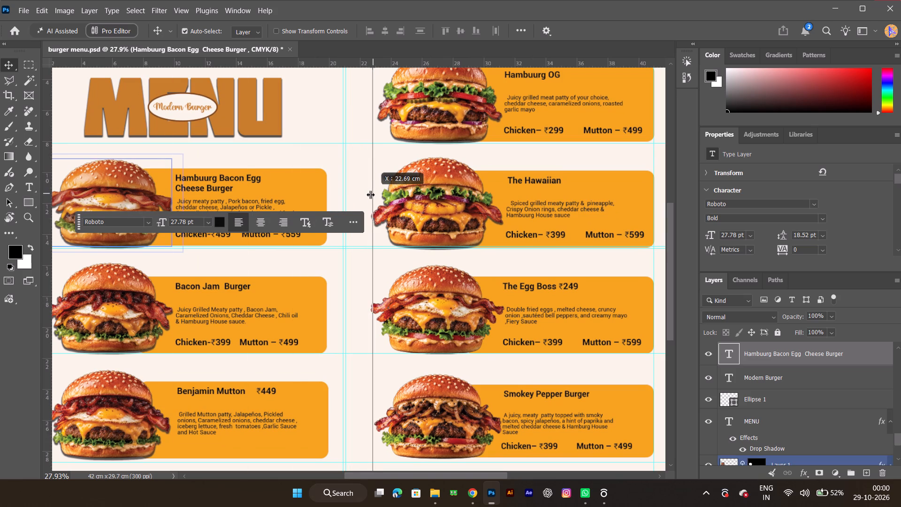
drag(370, 194, 372, 195)
Shift the whole Hambuurg OG item left so its burger image lines up with the second column's left guide.
key(space)
key(space)
key(space)
key(space)
key(space)
key(space)
key(space)
key(space)
key(space)
key(space)
key(space)
key(space)
drag(556, 202, 487, 279)
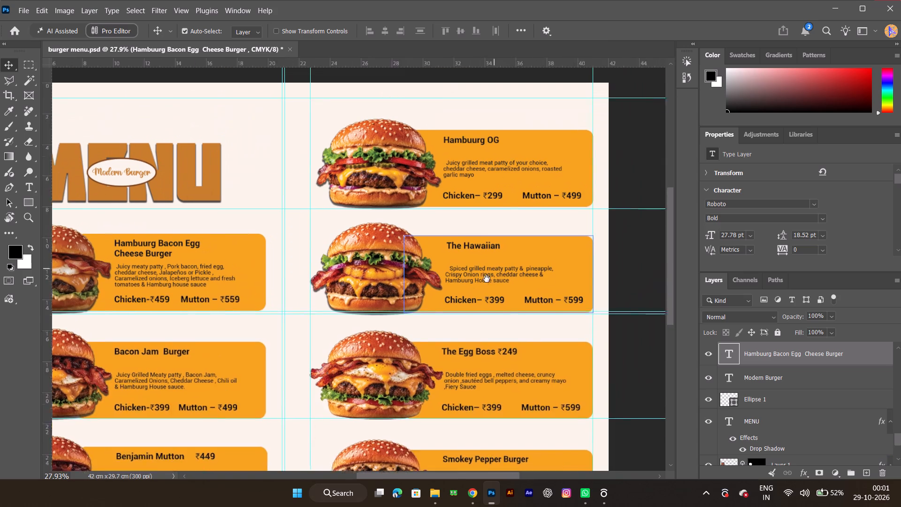
drag(487, 279, 471, 313)
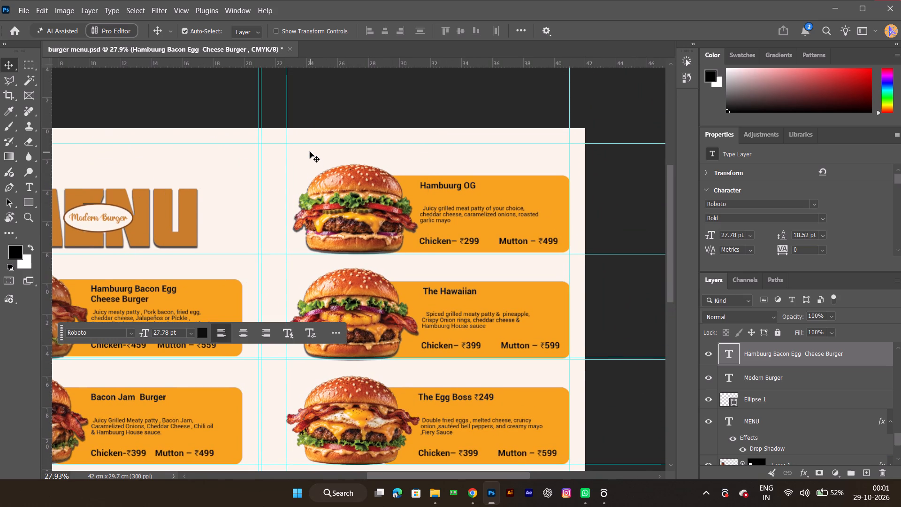
drag(310, 152, 567, 249)
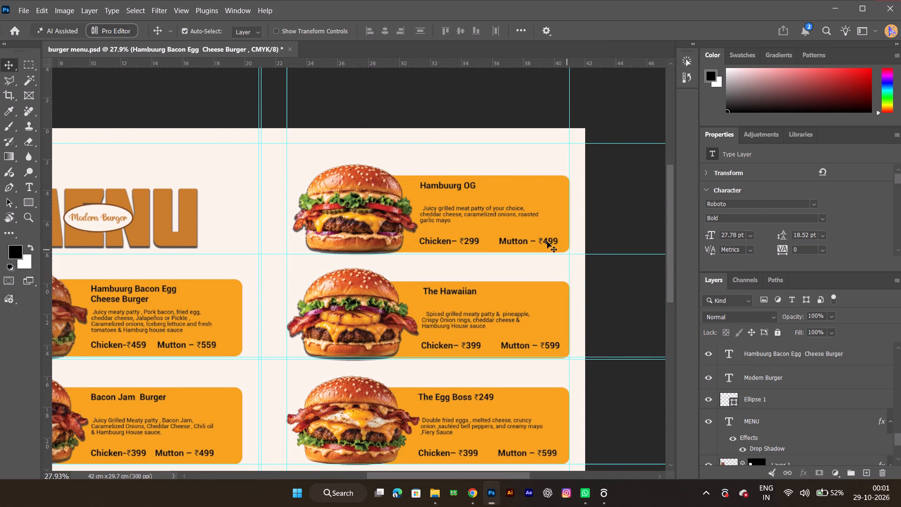
drag(372, 223, 365, 222)
key(Down)
key(Down)
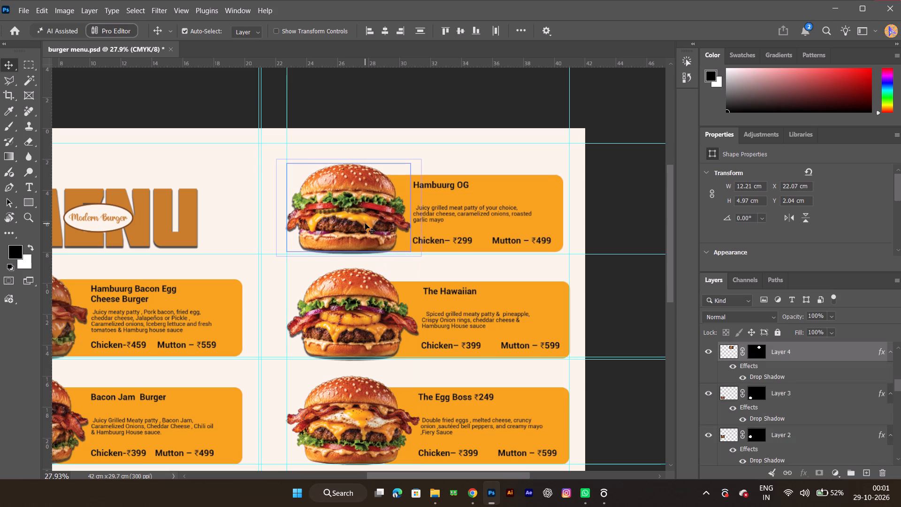
key(Right)
key(Right)
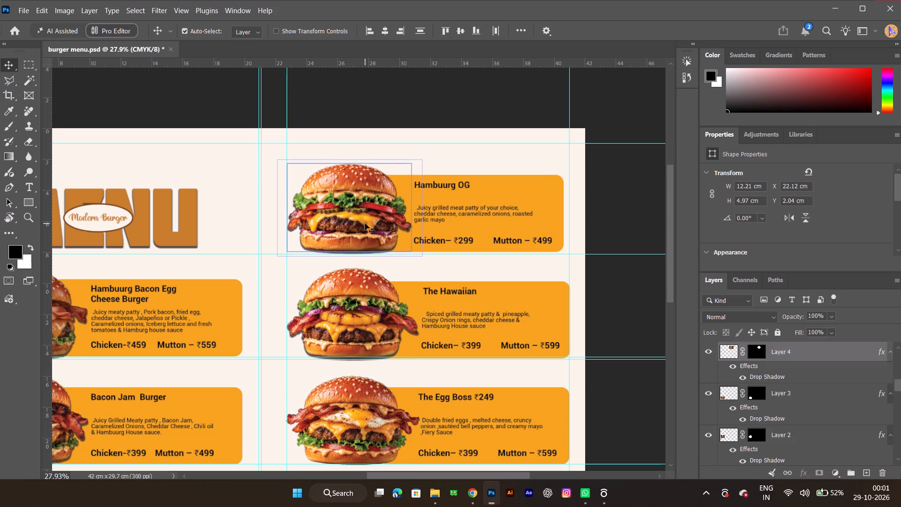
click(615, 200)
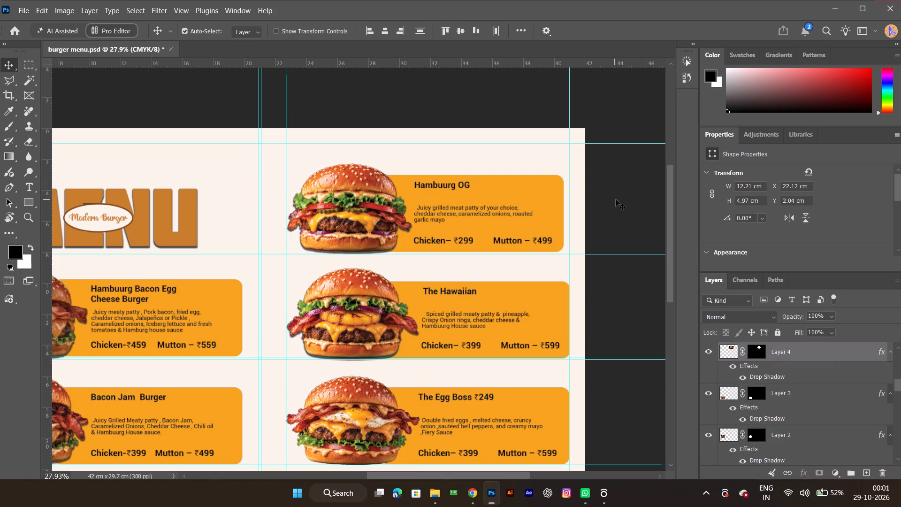
Widen the Hambuurg OG orange card to about 12.58 cm so its right edge meets the right margin guide.
click(543, 192)
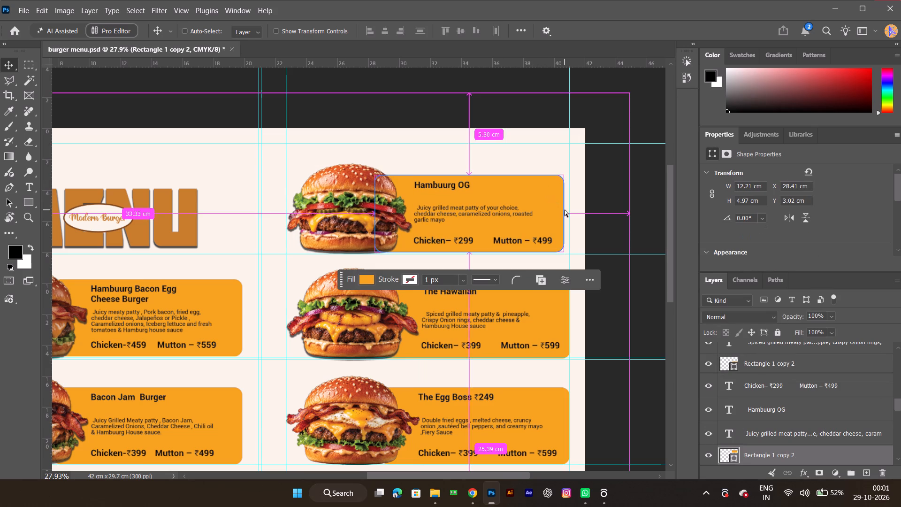
ctrl+alt+scroll(565, 210, up, 6)
key(space)
drag(618, 209, 551, 242)
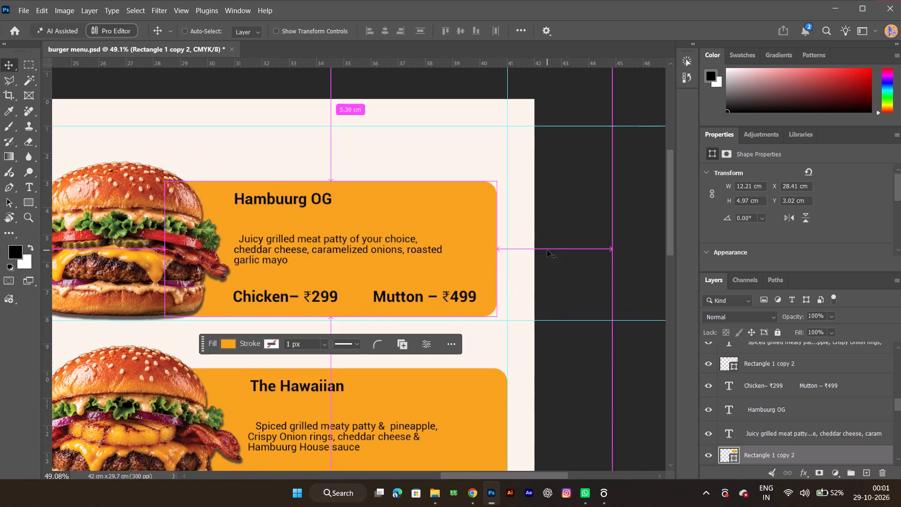
key(ctrl+t)
drag(494, 251, 503, 249)
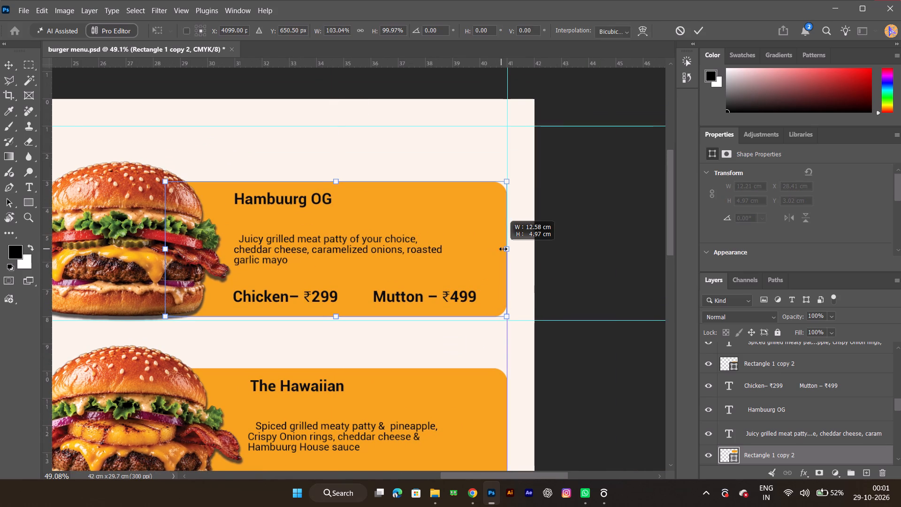
drag(503, 249, 504, 249)
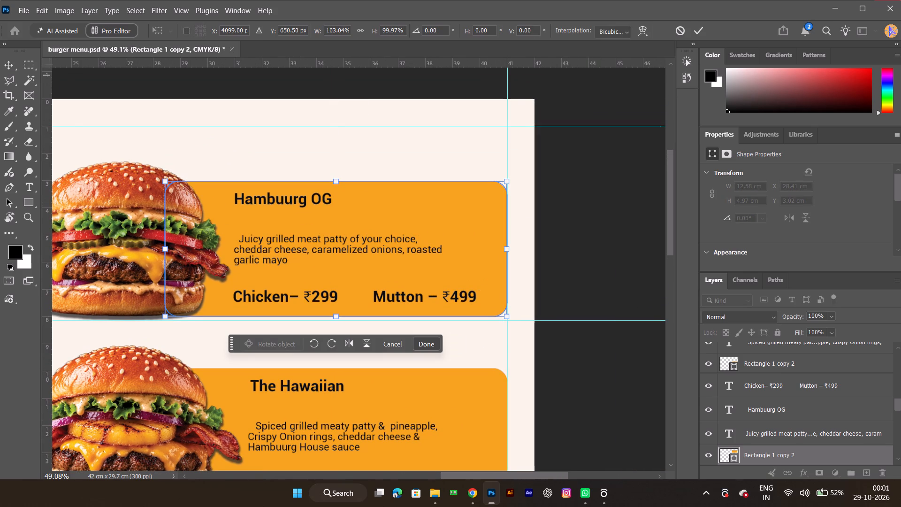
click(701, 31)
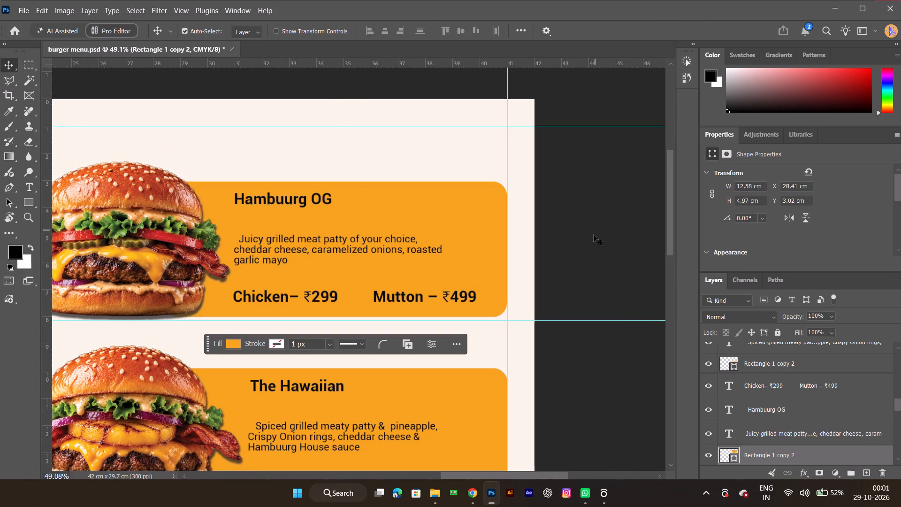
click(593, 246)
Set the Hambuurg OG title to 30 pt and move it down about 0.5 cm, closer to its description.
ctrl+alt+scroll(355, 265, down, 5)
key(space)
key(space)
key(space)
key(space)
key(space)
key(space)
drag(262, 280, 263, 281)
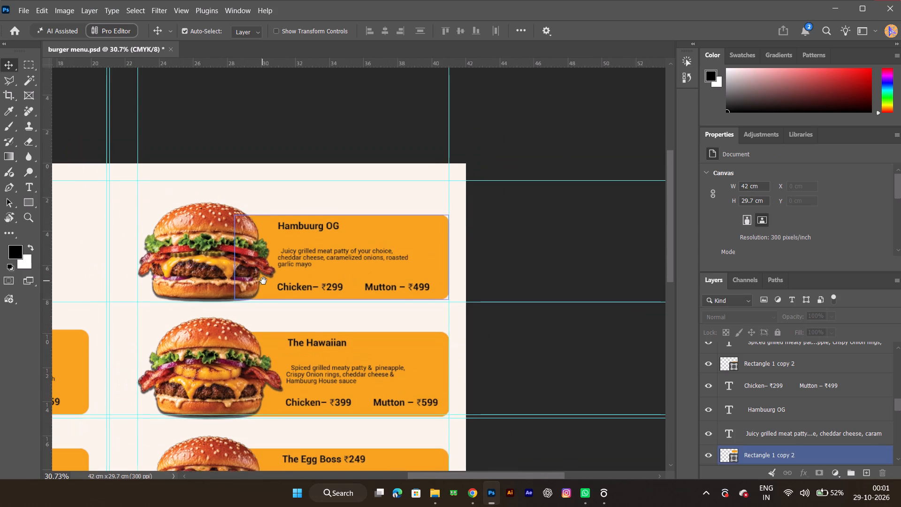
drag(263, 281, 309, 278)
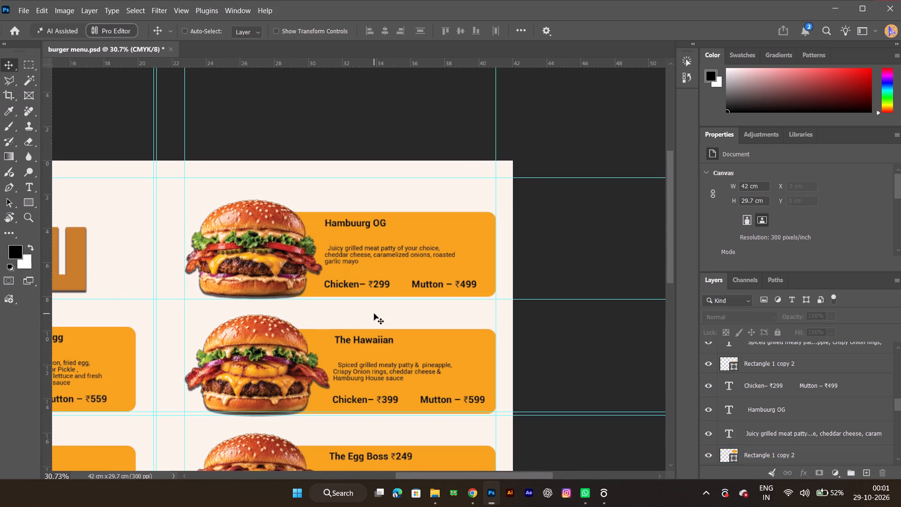
ctrl+alt+scroll(374, 314, down, 6)
ctrl+alt+scroll(359, 265, up, 10)
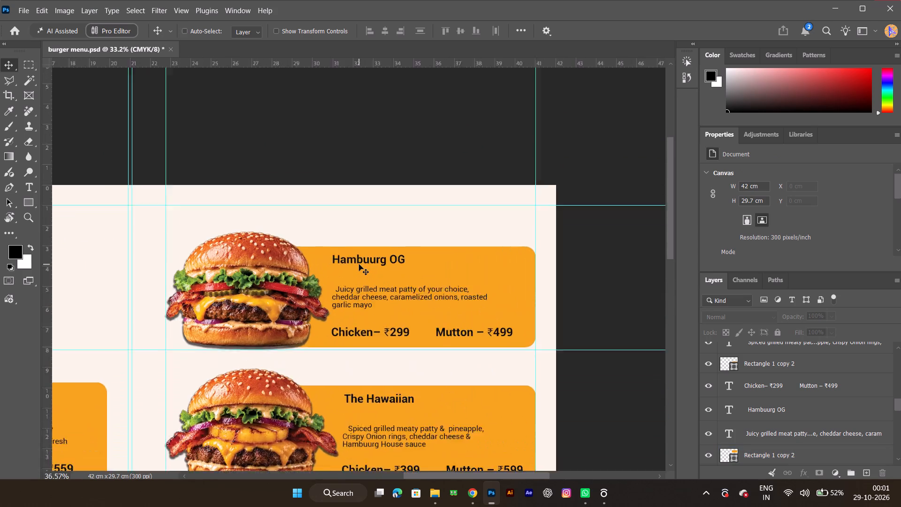
ctrl+alt+scroll(359, 264, up, 5)
click(365, 261)
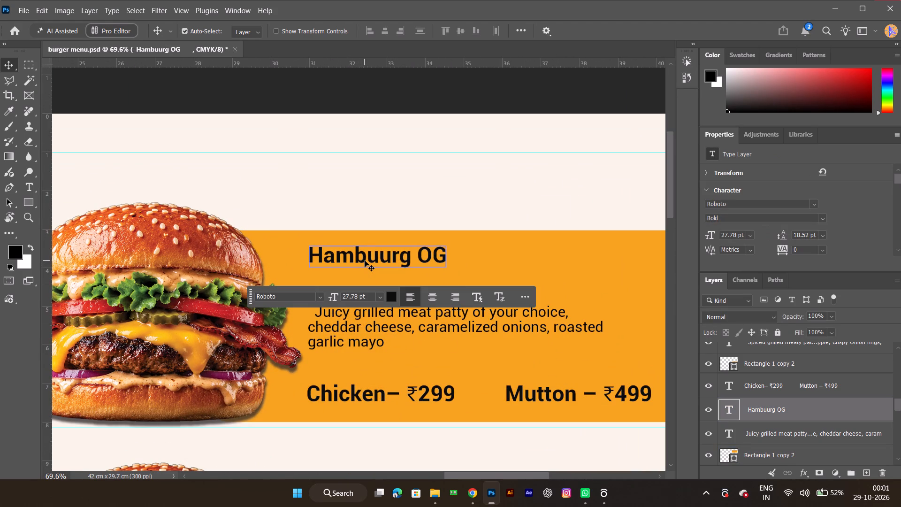
click(382, 298)
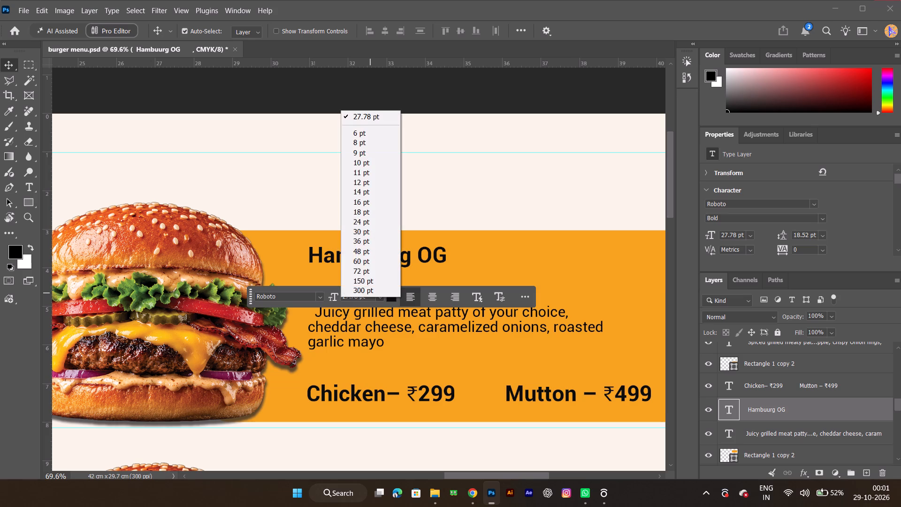
click(370, 236)
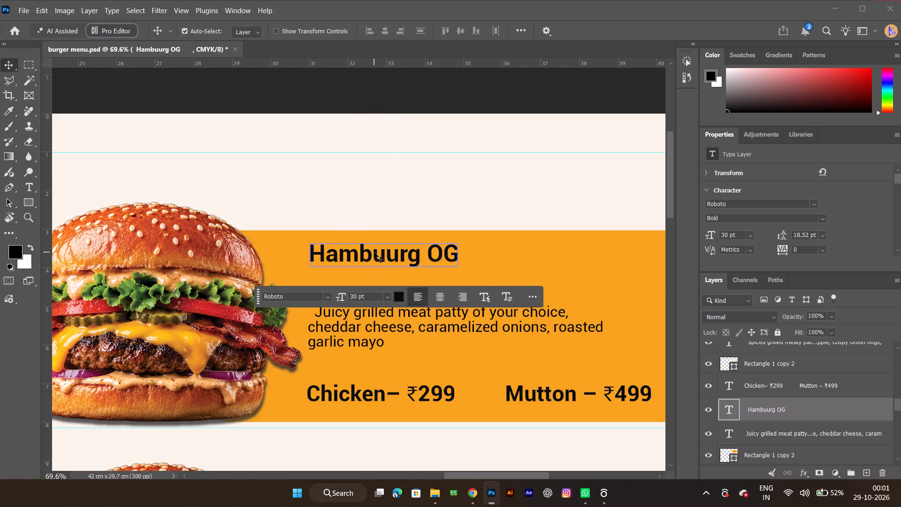
drag(374, 252, 376, 273)
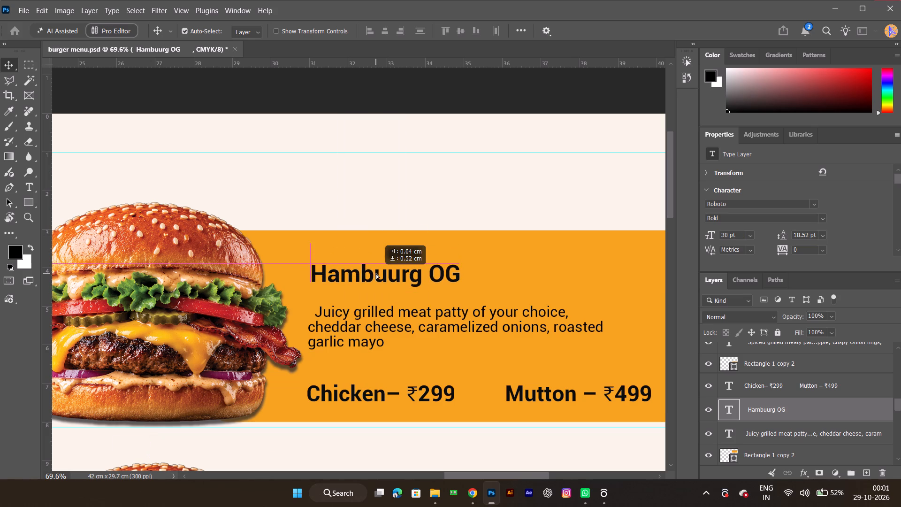
drag(376, 273, 376, 274)
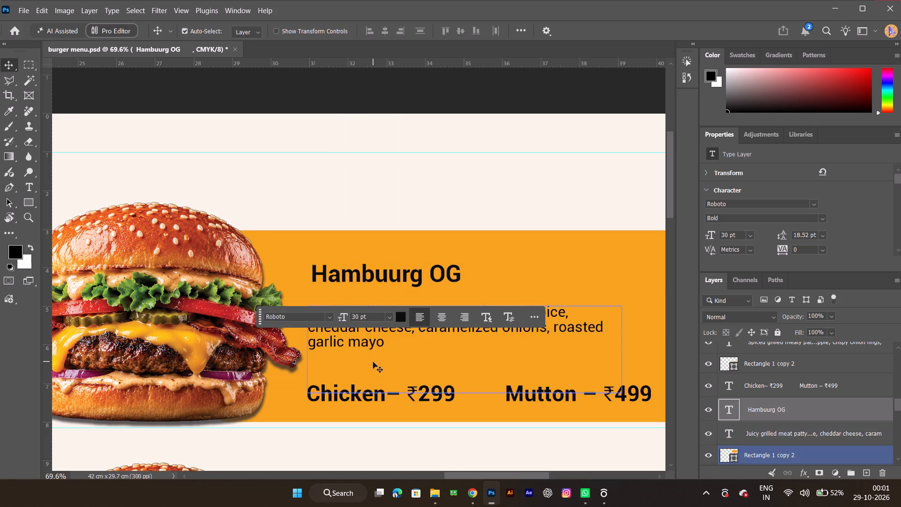
Set the Hambuurg OG description text size to 24 pt.
click(347, 338)
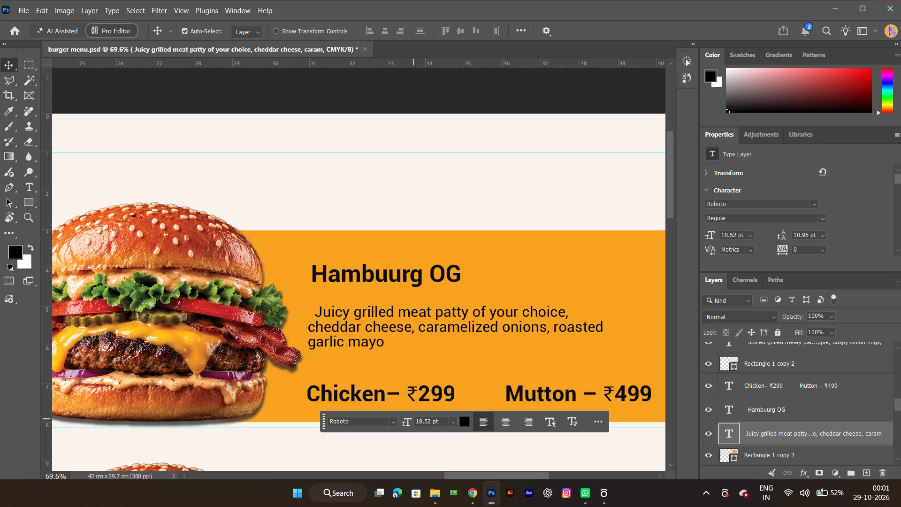
click(451, 420)
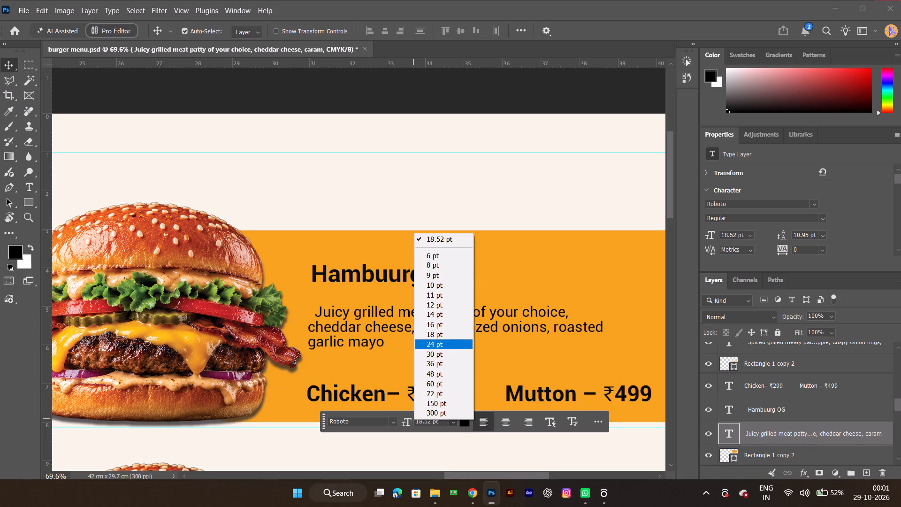
click(425, 341)
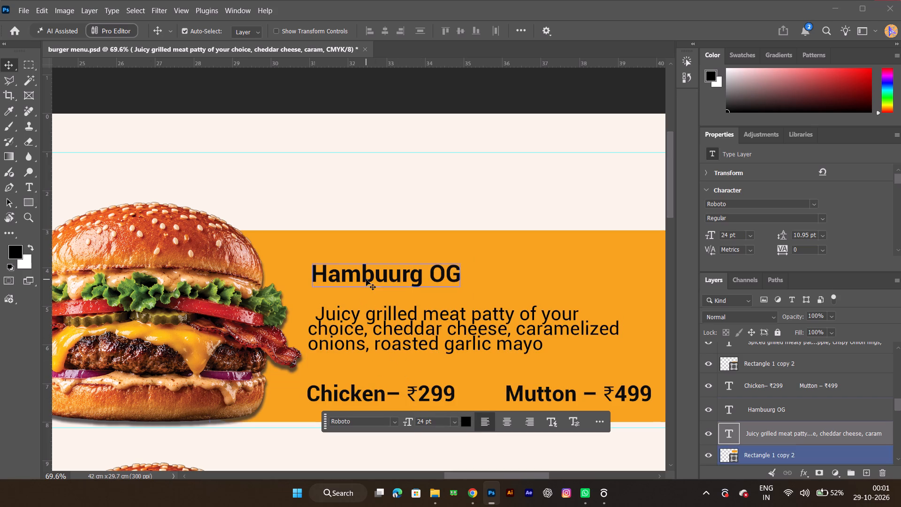
Set the leading of the whole Hambuurg OG description to 13 pt.
double_click(370, 331)
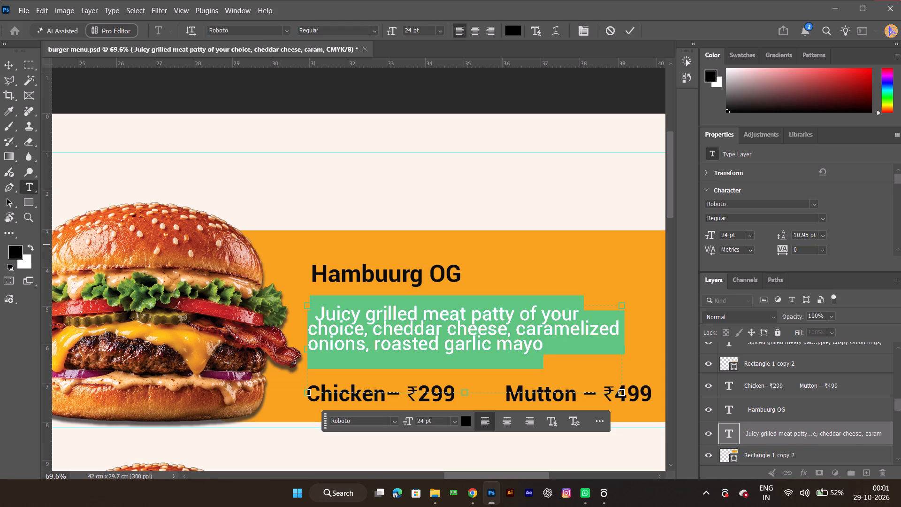
double_click(802, 233)
scroll(801, 232, down, 3)
scroll(801, 232, up, 5)
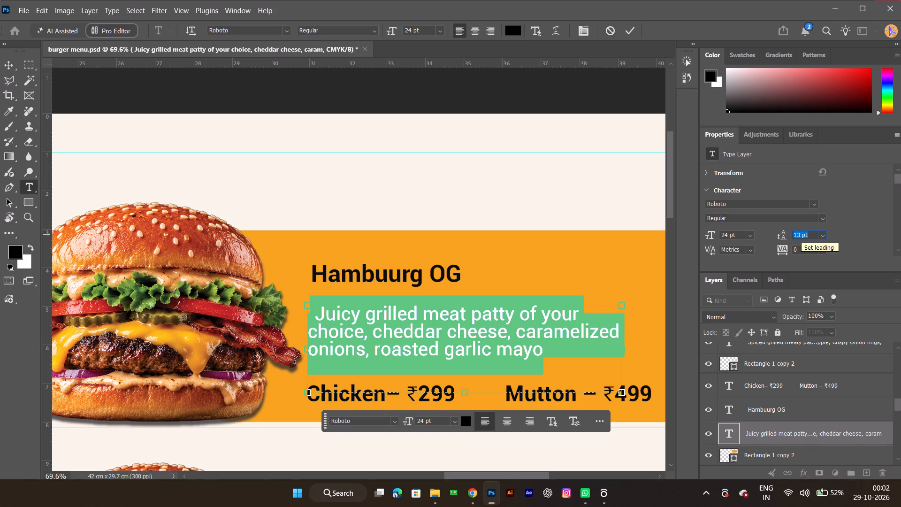
click(632, 38)
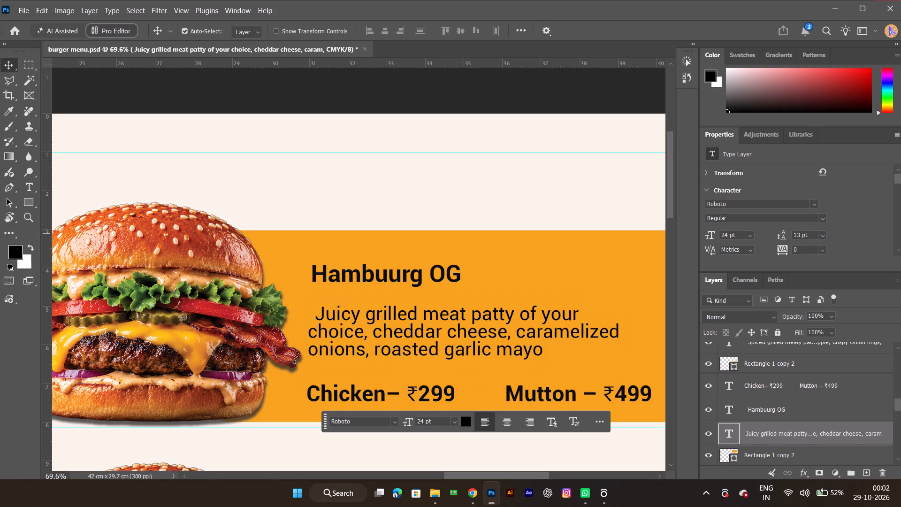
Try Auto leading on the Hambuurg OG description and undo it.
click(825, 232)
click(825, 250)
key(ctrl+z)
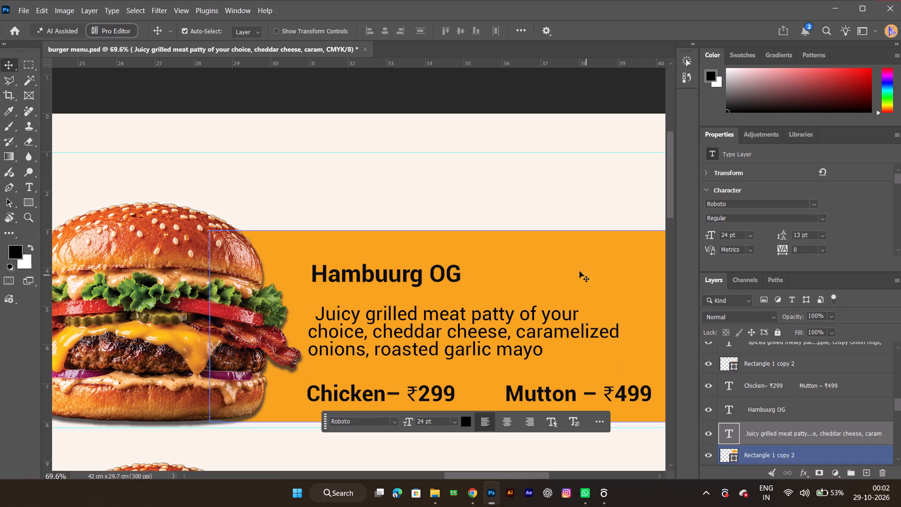
Set The Hawaiian title to 30 pt and move it down about 0.5 cm, closer to its description.
click(527, 175)
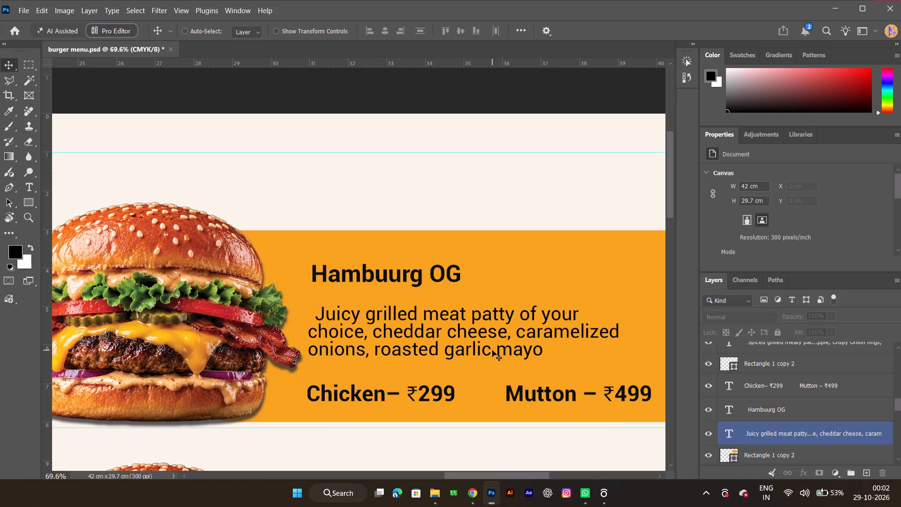
ctrl+alt+scroll(492, 350, down, 4)
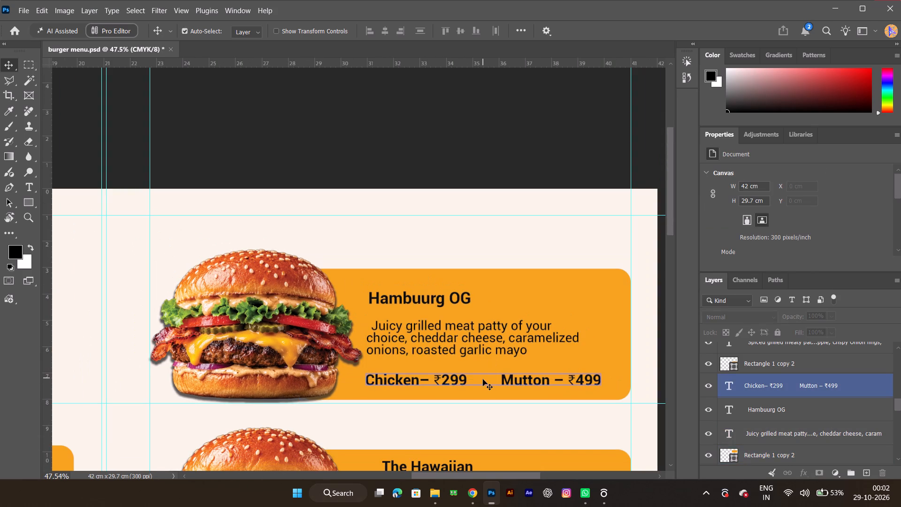
key(space)
key(space)
key(space)
key(space)
key(space)
key(space)
key(space)
key(space)
key(space)
key(space)
key(space)
key(space)
drag(490, 424, 463, 327)
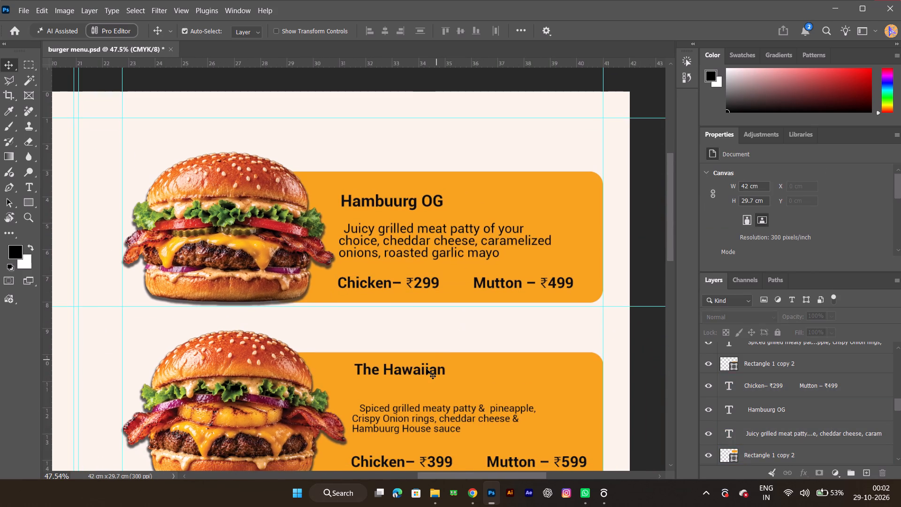
click(424, 370)
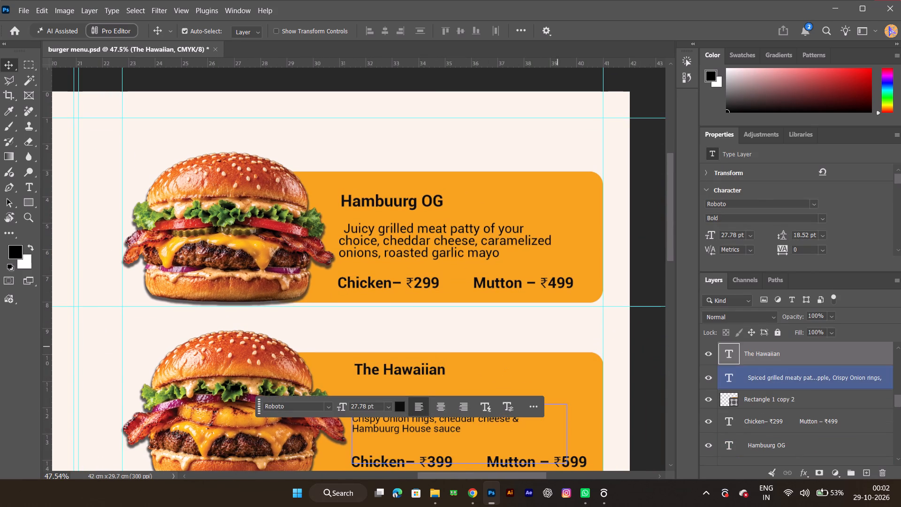
click(750, 235)
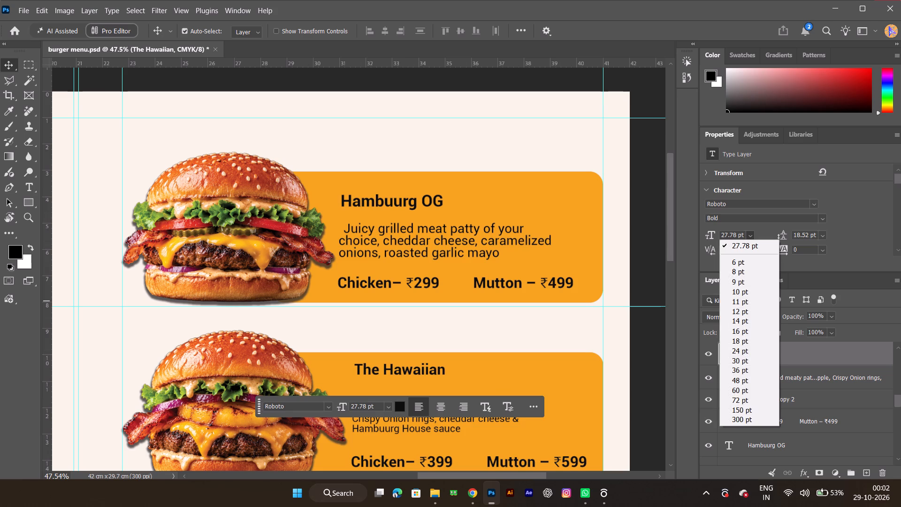
click(749, 360)
drag(401, 369, 401, 379)
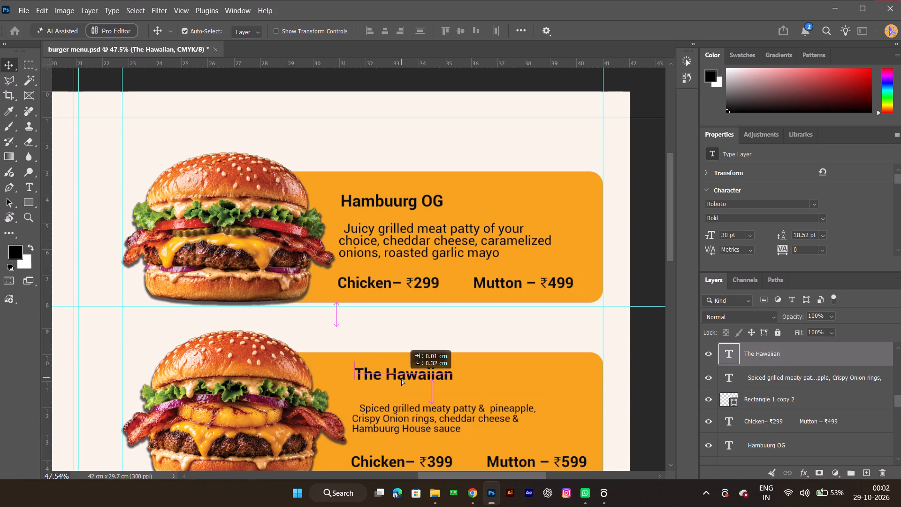
drag(401, 379, 401, 384)
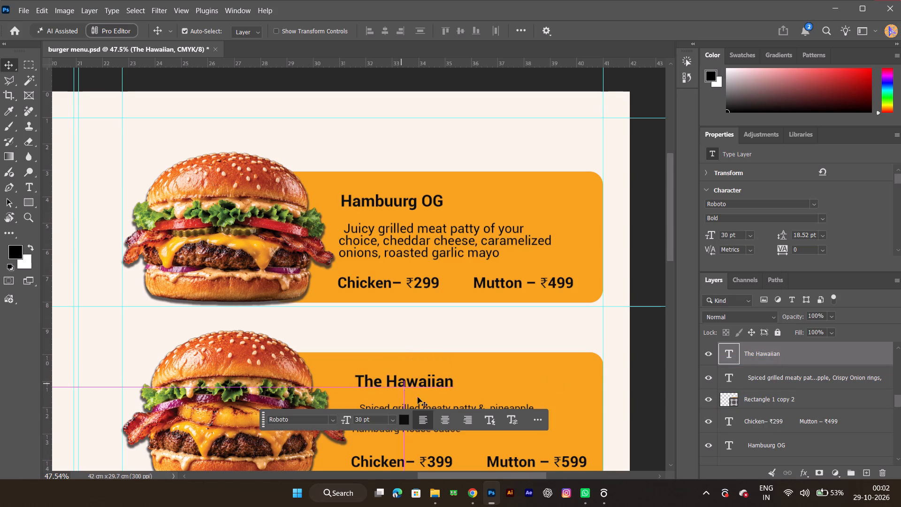
Set the leading of the whole Hawaiian description to 13 pt.
click(457, 405)
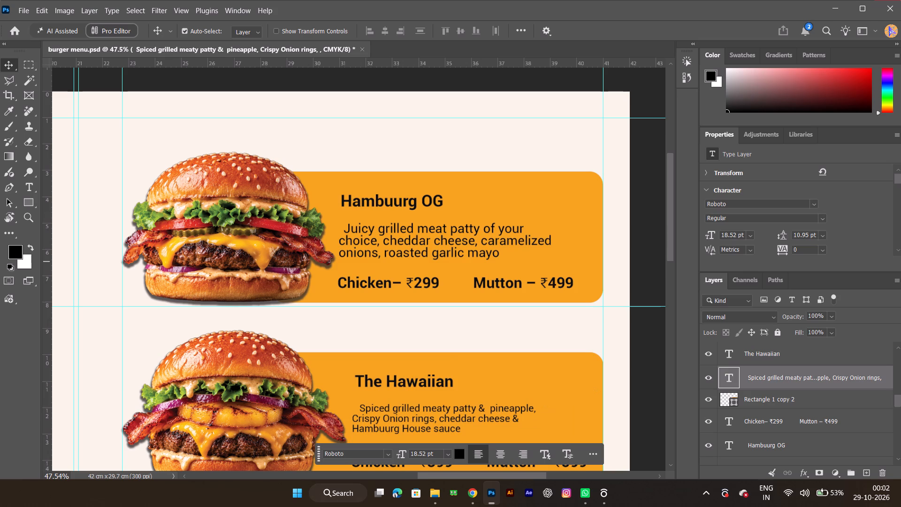
click(821, 237)
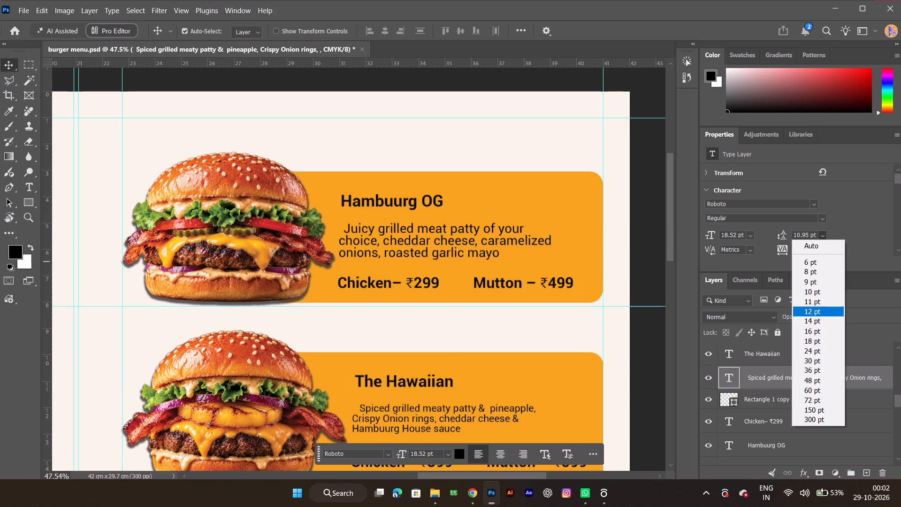
click(834, 320)
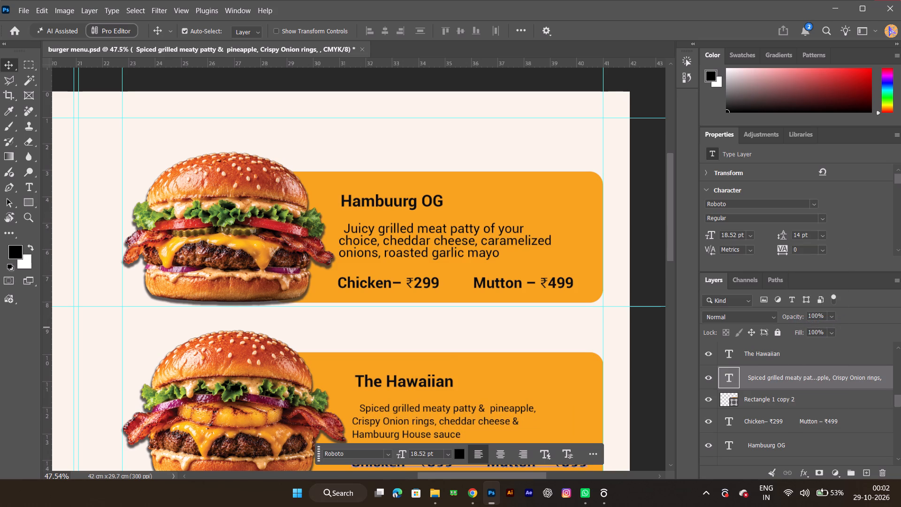
double_click(487, 404)
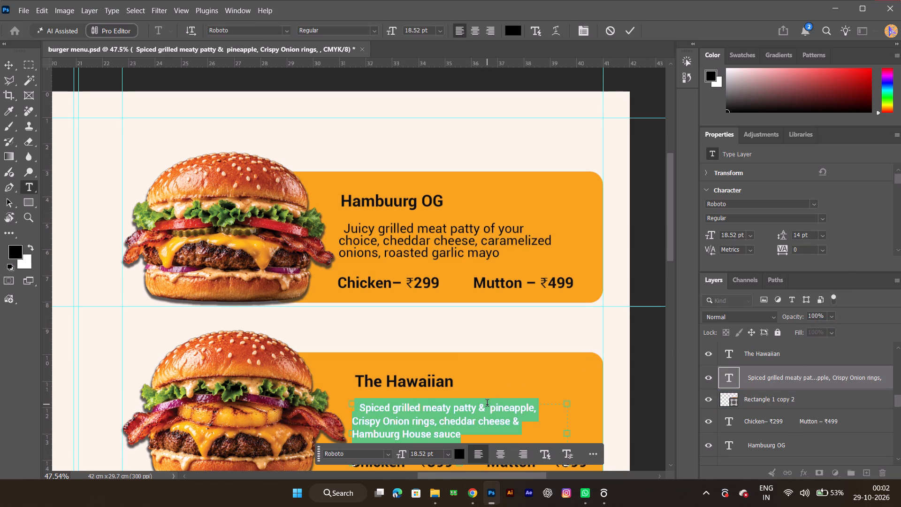
double_click(798, 237)
text(13)
key(Return)
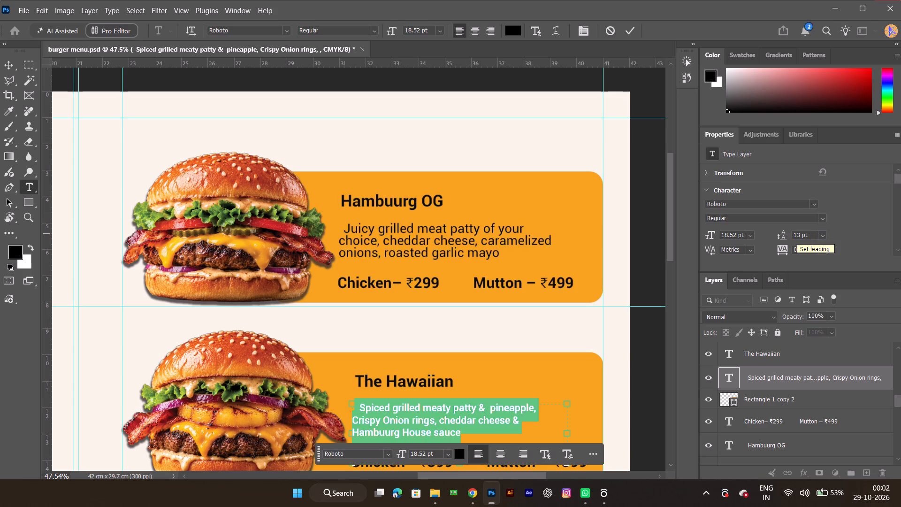
click(637, 359)
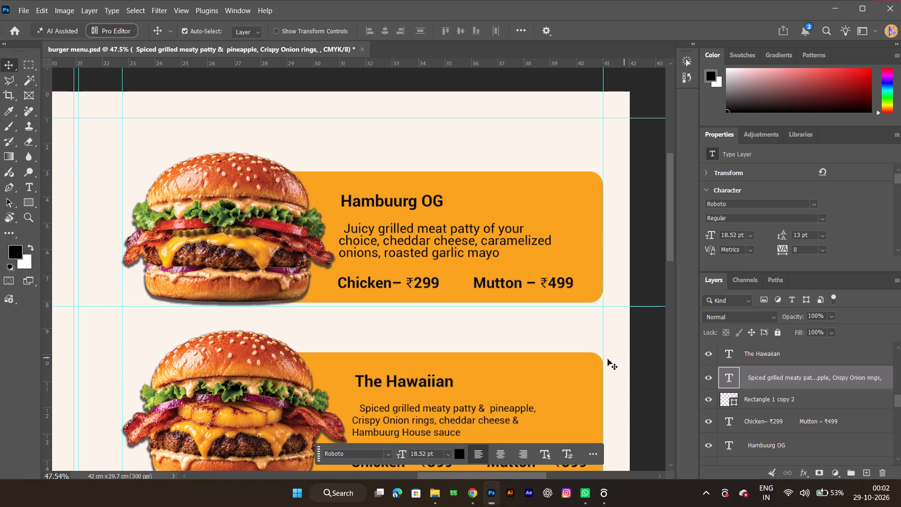
Set The Egg Boss ₹249 title to 30 pt.
key(space)
key(space)
key(space)
key(space)
key(space)
key(space)
key(space)
key(space)
key(space)
key(space)
key(space)
key(space)
key(space)
key(space)
key(space)
key(space)
key(space)
key(space)
key(space)
drag(506, 374, 496, 264)
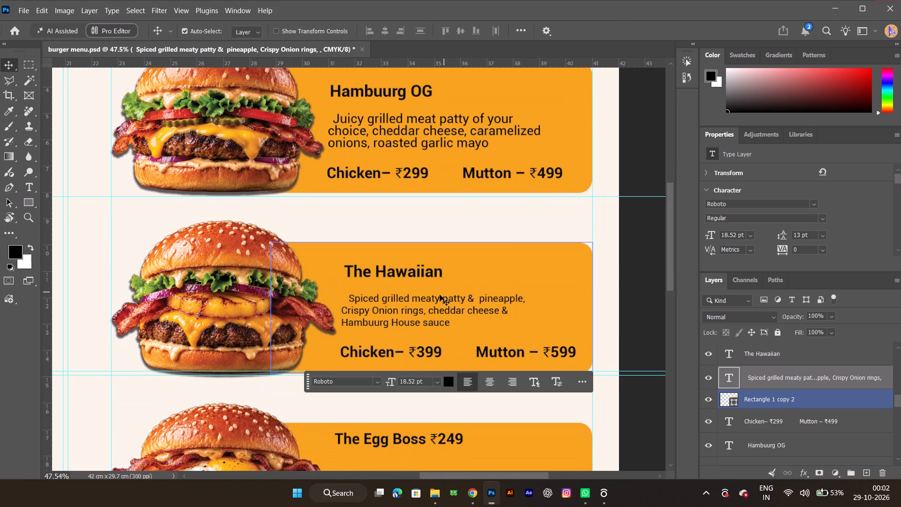
scroll(440, 327, down, 6)
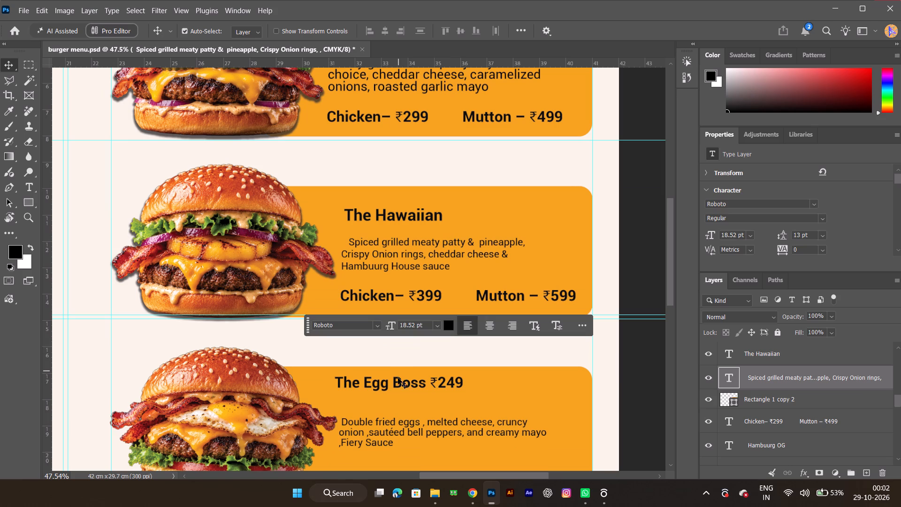
click(401, 386)
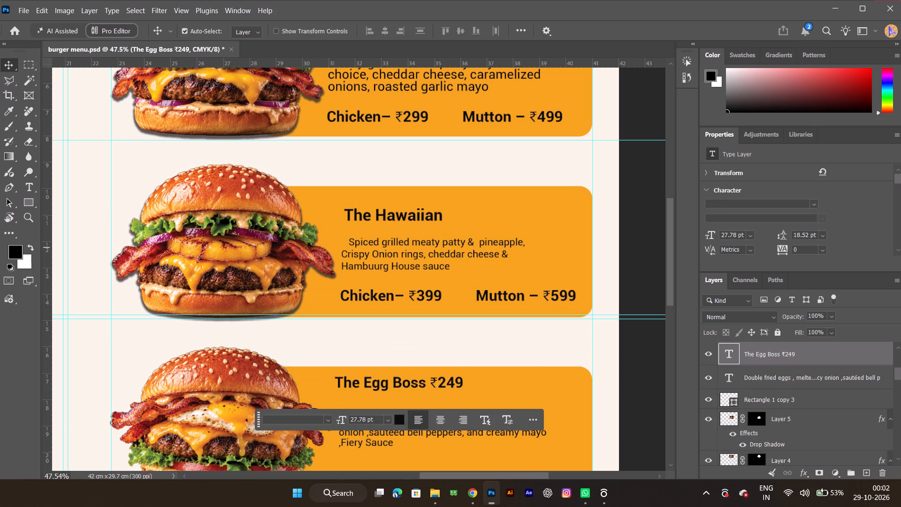
click(753, 238)
click(746, 361)
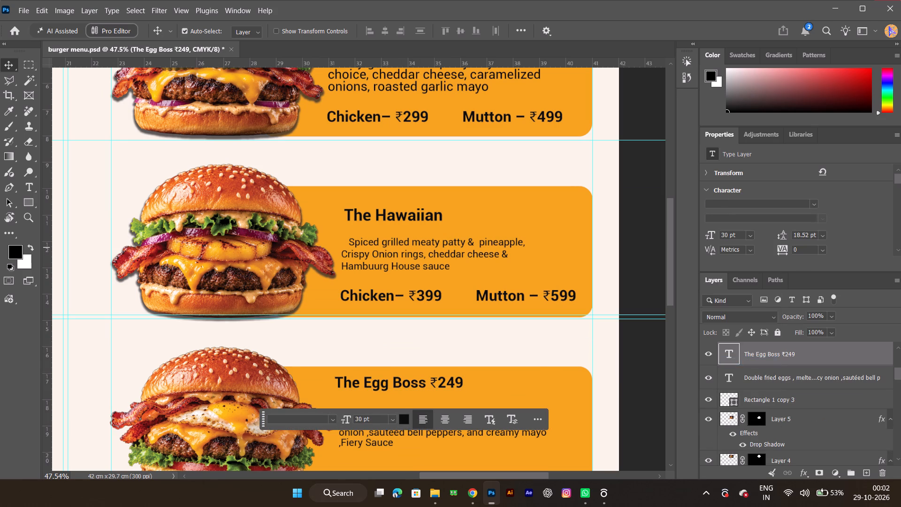
Set the Hawaiian description to 24 pt and move it up about 0.2 cm, in line with the title's left edge.
click(438, 241)
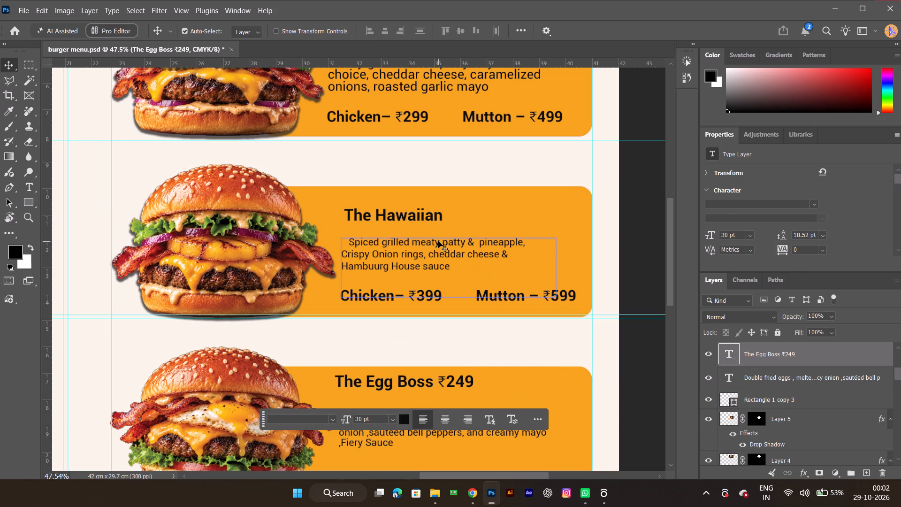
click(752, 233)
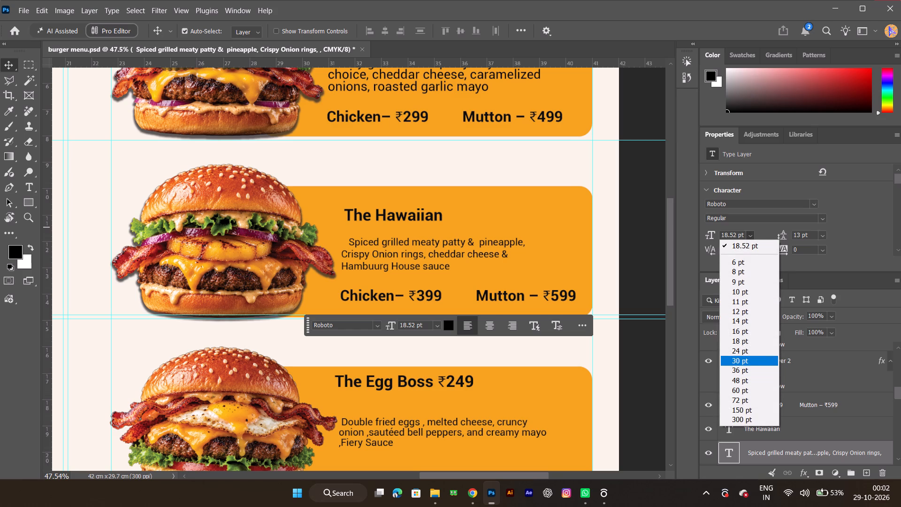
click(735, 349)
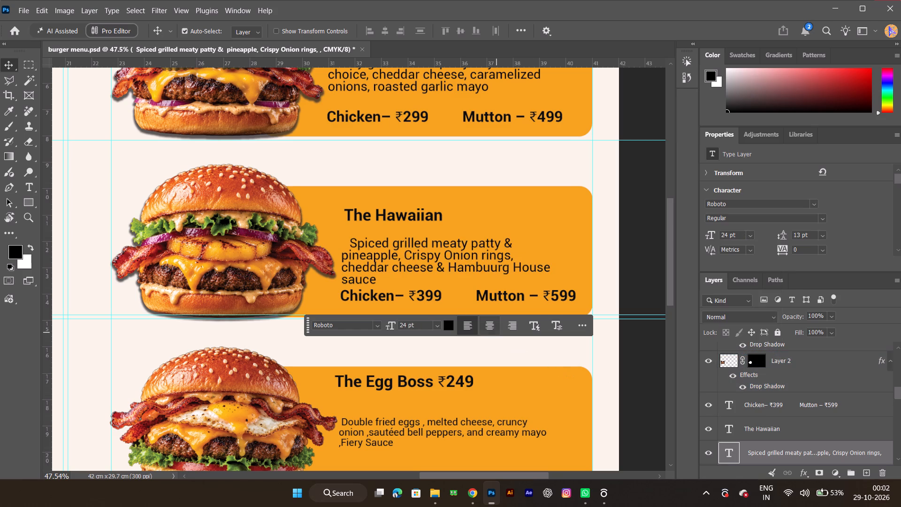
drag(403, 256, 399, 252)
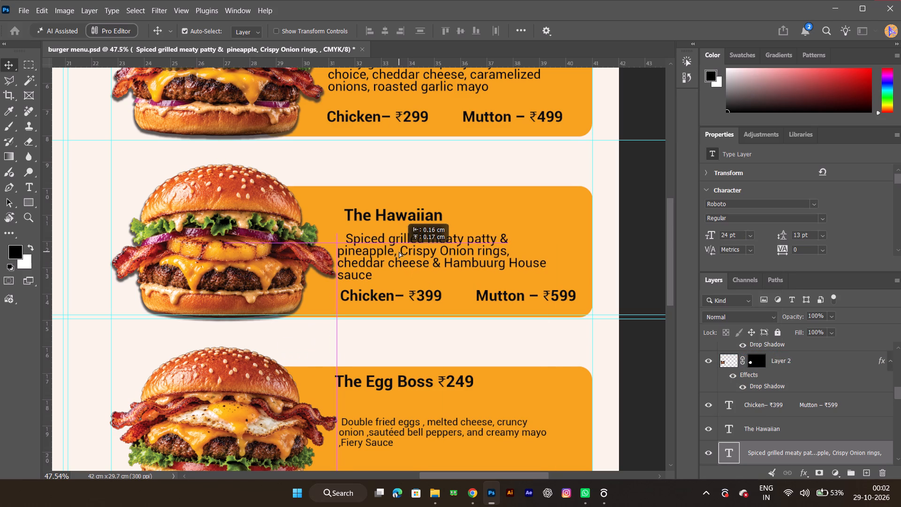
drag(399, 252, 402, 249)
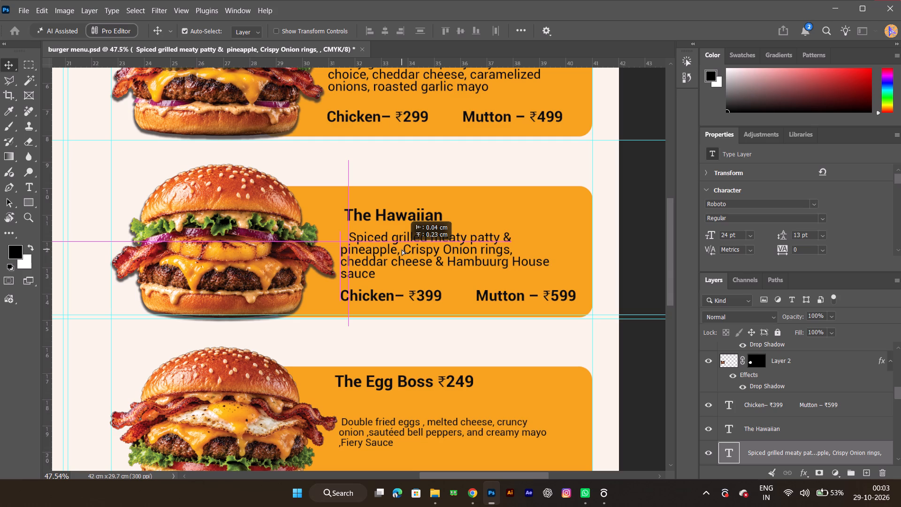
drag(402, 249, 405, 249)
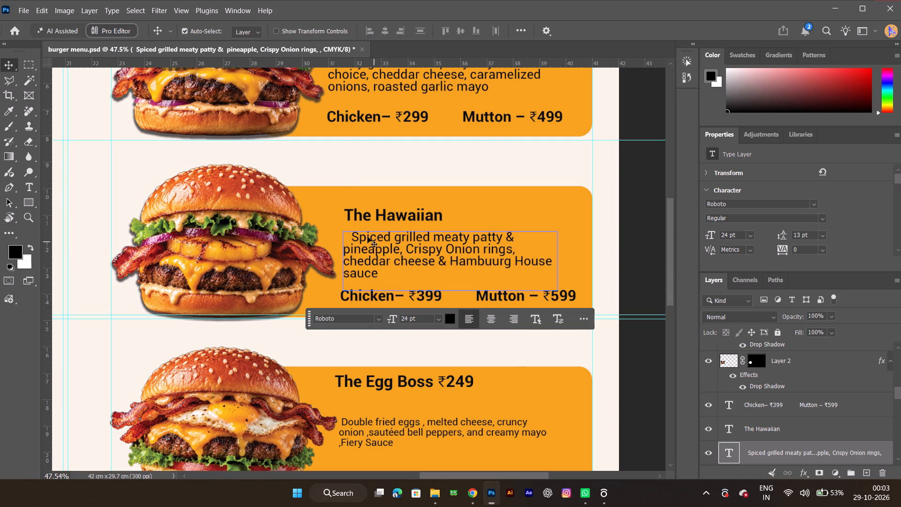
Nudge the Hawaiian Chicken and Mutton price line so its left edge lines up with the description.
click(394, 295)
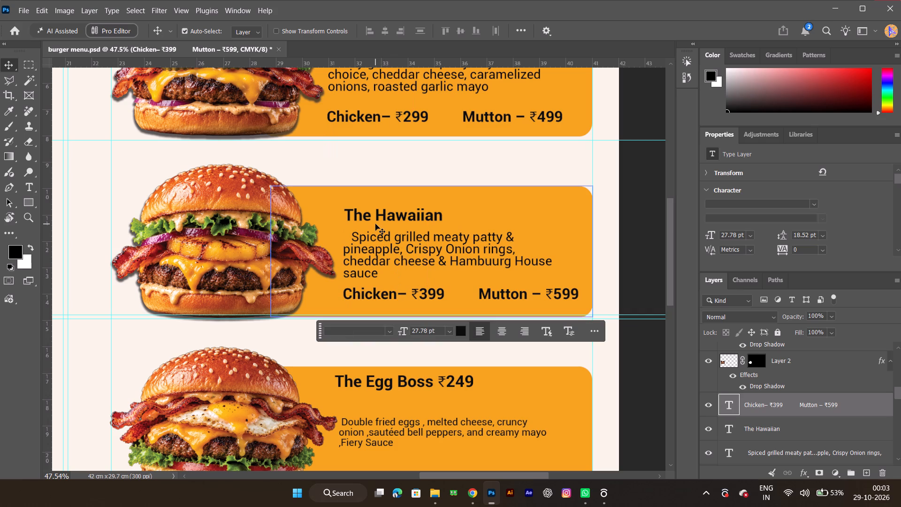
Add a vertical guide along the left edge of the Hawaiian card's text.
key(space)
key(space)
key(space)
key(space)
key(space)
key(space)
key(space)
key(space)
key(space)
key(space)
key(space)
key(space)
key(space)
key(space)
key(space)
key(space)
key(space)
key(space)
key(space)
key(space)
drag(381, 224, 412, 316)
ctrl+alt+scroll(412, 315, down, 2)
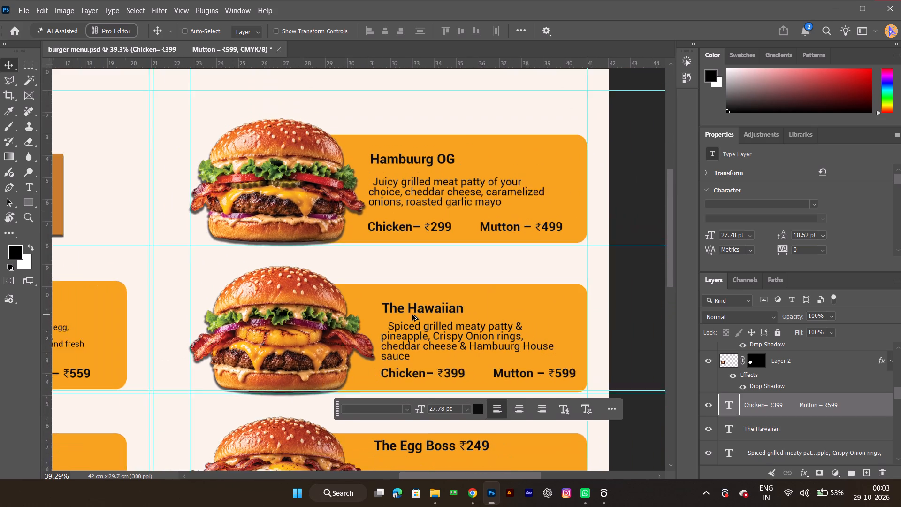
ctrl+alt+scroll(412, 315, down, 1)
drag(45, 264, 224, 273)
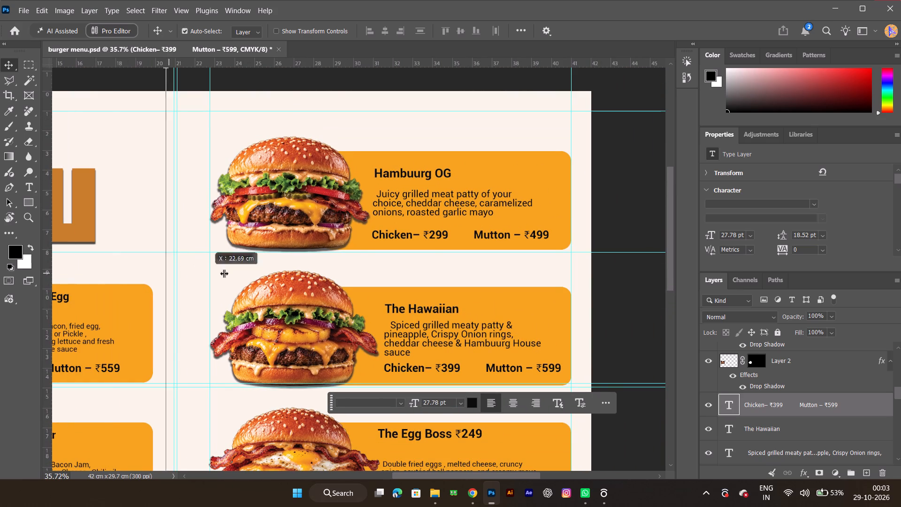
drag(224, 273, 385, 281)
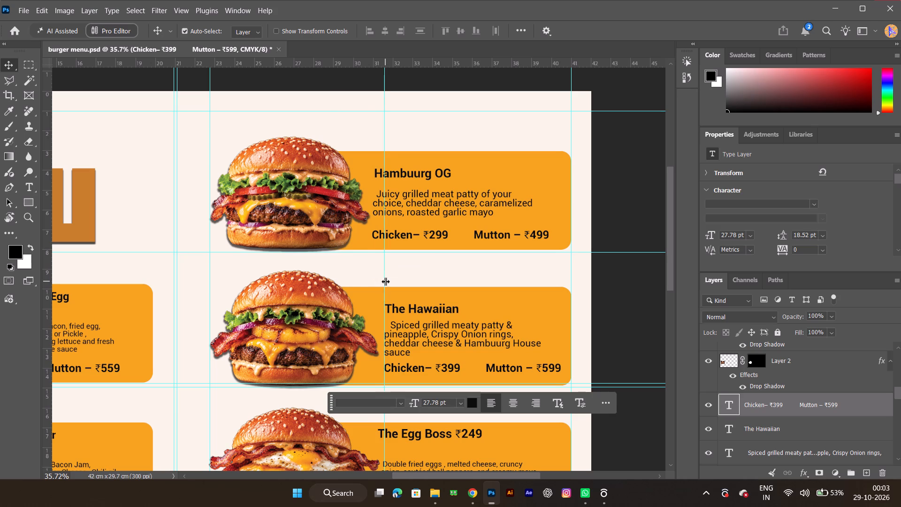
Align the left edge of the Hambuurg OG title with the new vertical text guide.
drag(397, 171, 410, 171)
ctrl+alt+scroll(410, 171, up, 7)
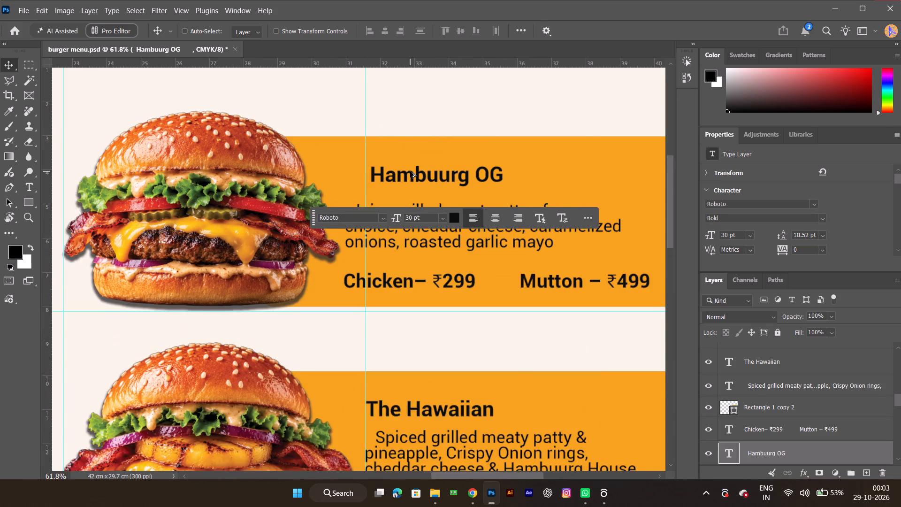
key(Left)
key(Left)
key(Left)
key(Left)
key(Left)
key(Left)
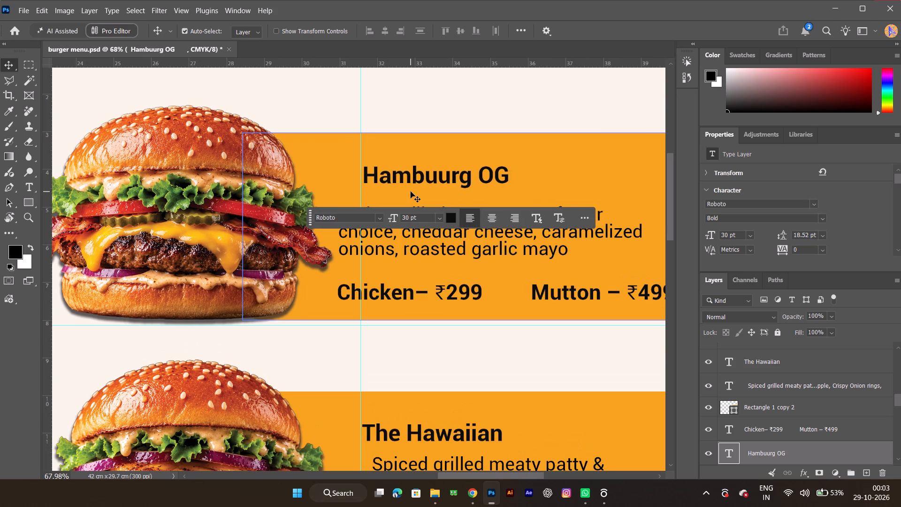
key(Left)
key(Left)
key(Left)
key(Left)
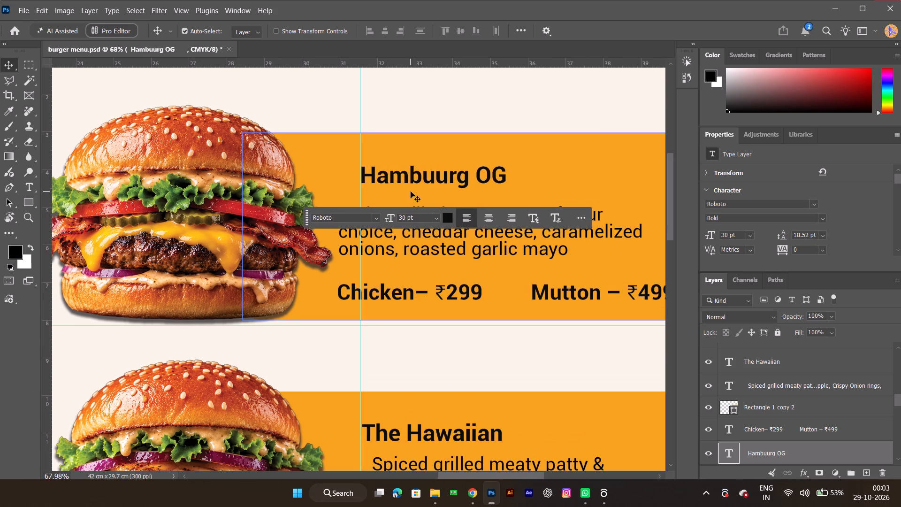
Move the Hambuurg OG description right until its left edge meets the vertical text guide.
click(413, 248)
key(Right)
key(Right)
key(Right)
key(Right)
key(Right)
key(Right)
key(Right)
key(Right)
key(Right)
key(Right)
key(Right)
key(Right)
key(Right)
key(Right)
key(Right)
key(Right)
key(Right)
key(Right)
key(Right)
key(Right)
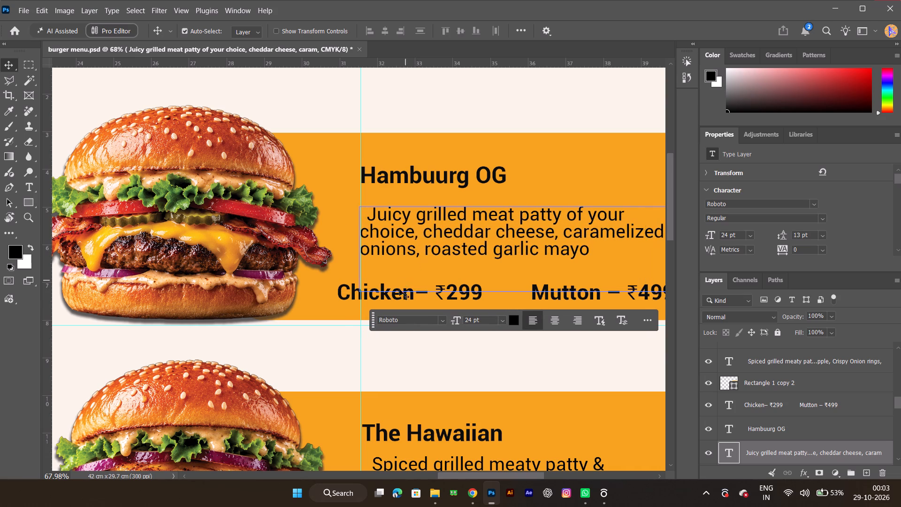
Move the Hambuurg OG Chicken and Mutton price line right until it starts at the vertical text guide.
click(373, 302)
click(372, 295)
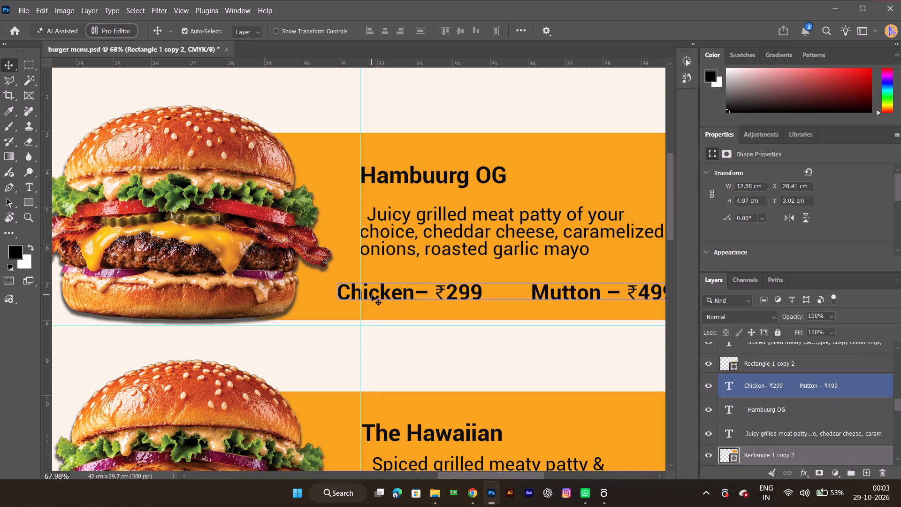
key(Right)
key(Right)
key(Right)
key(Right)
key(Right)
key(Right)
key(Right)
key(Right)
key(Right)
key(Right)
key(Right)
key(Right)
key(Right)
key(Right)
key(Right)
key(Right)
key(Right)
key(Right)
key(Right)
key(Right)
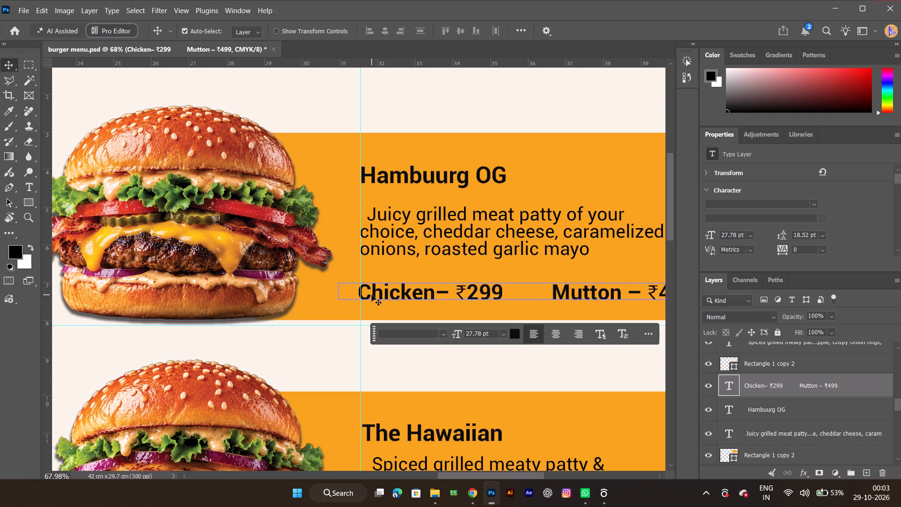
ctrl+alt+scroll(322, 294, down, 6)
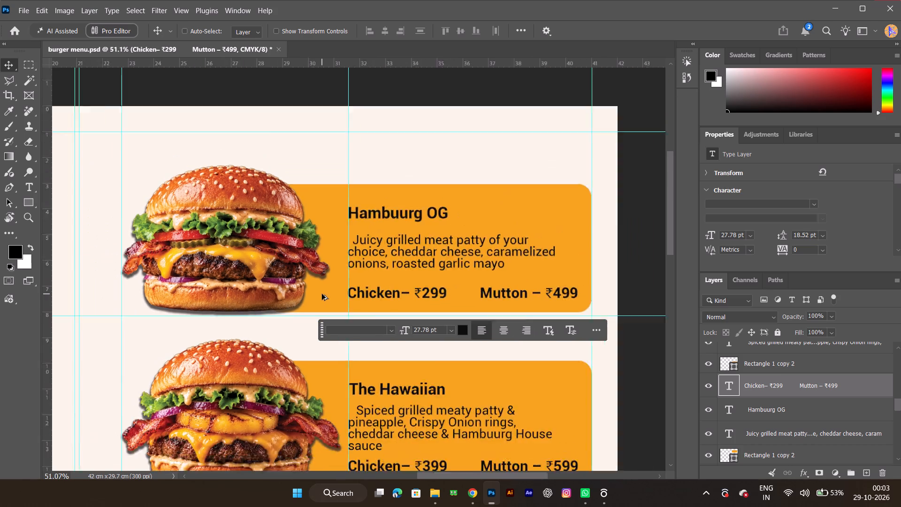
Set the Egg Boss description to 24 pt text with 13 pt leading.
click(640, 283)
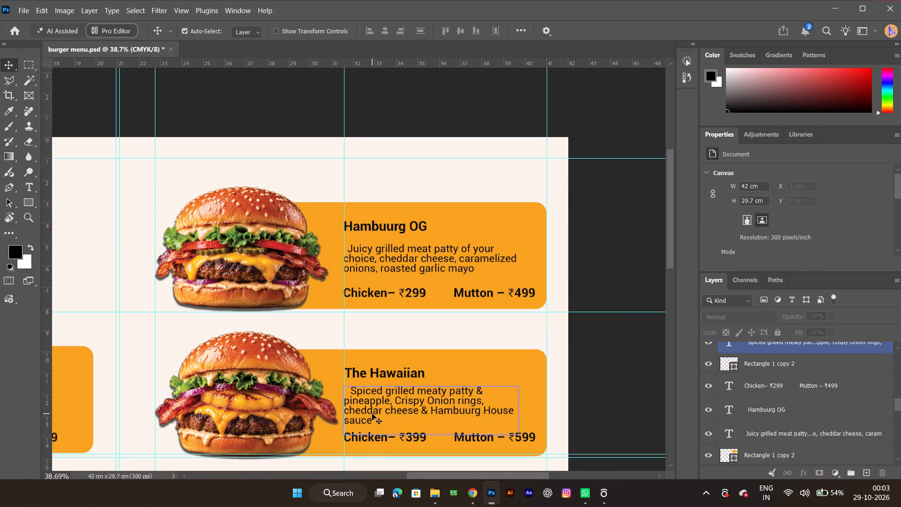
scroll(372, 414, down, 19)
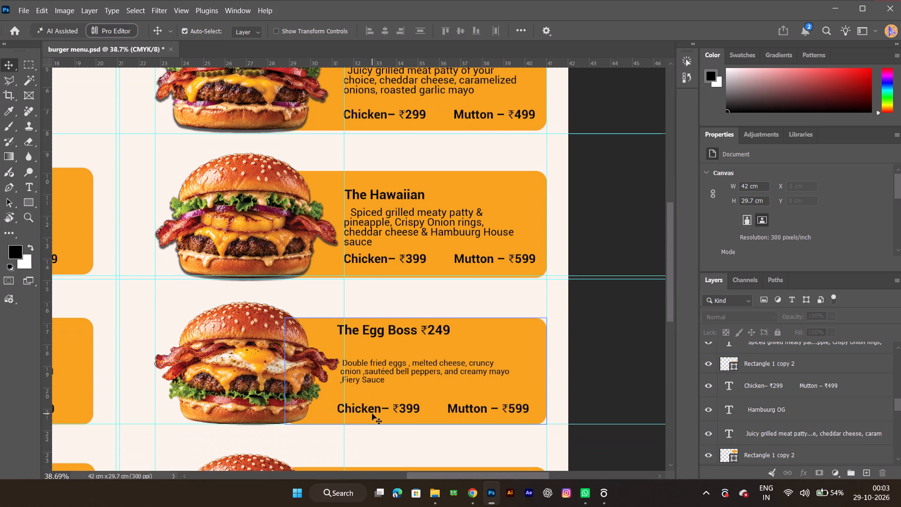
click(377, 331)
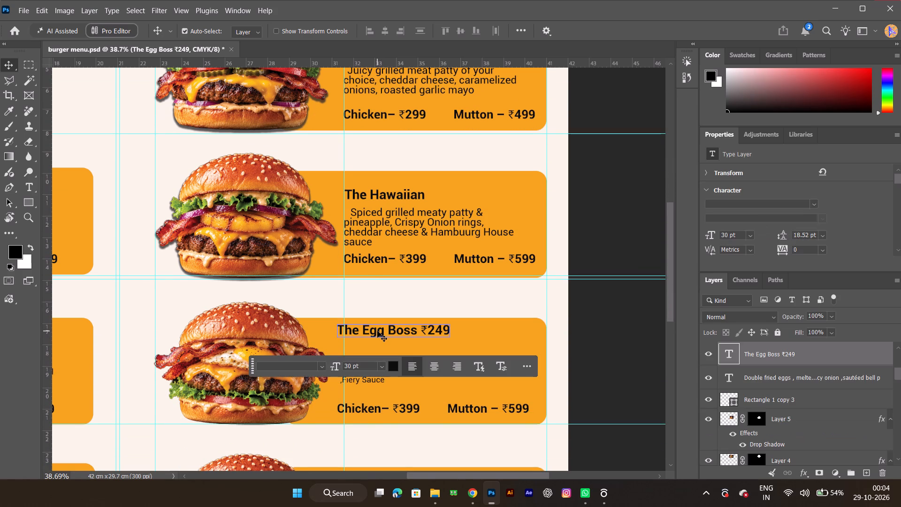
click(381, 383)
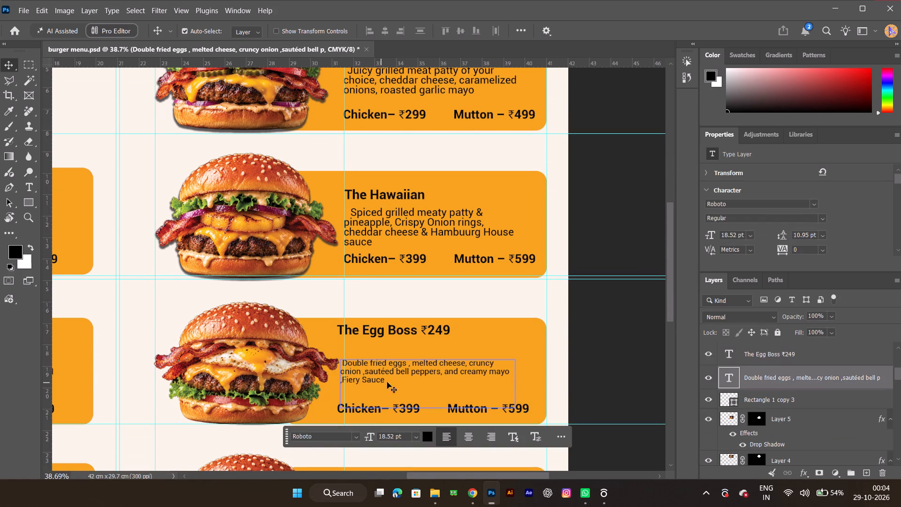
click(748, 236)
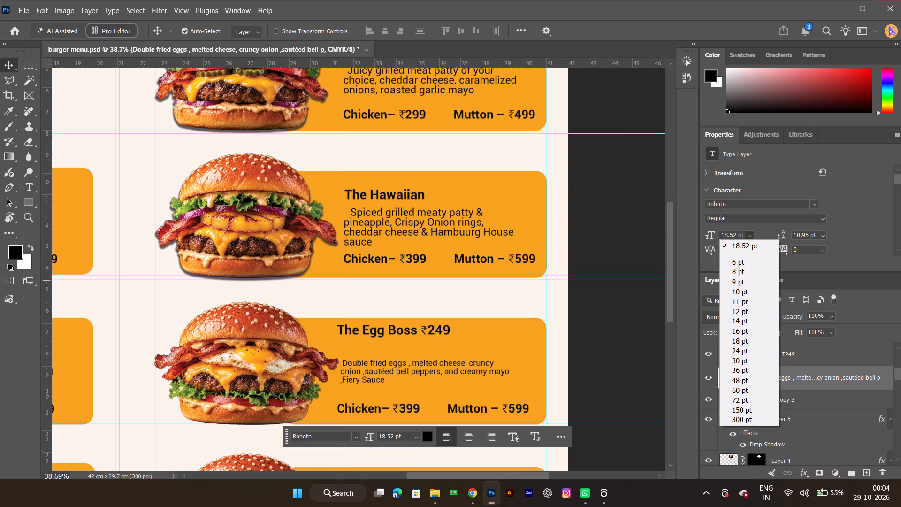
click(745, 348)
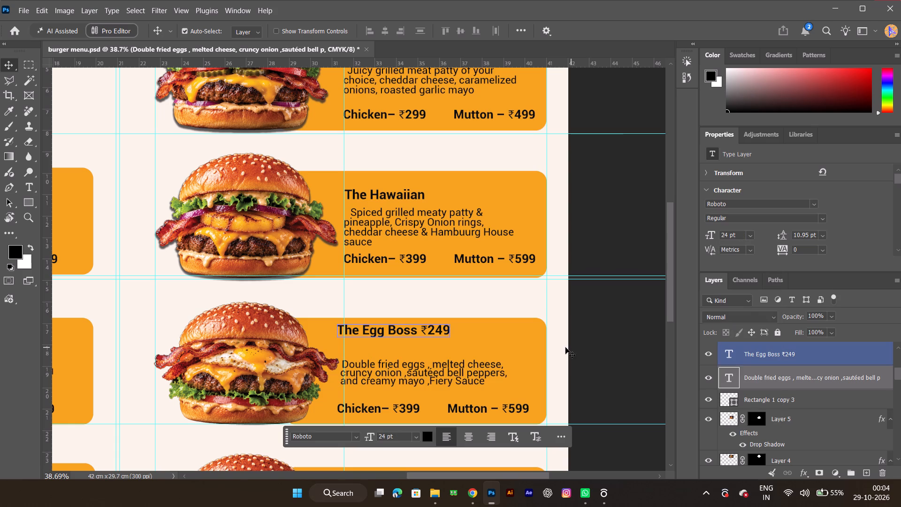
click(449, 373)
double_click(449, 373)
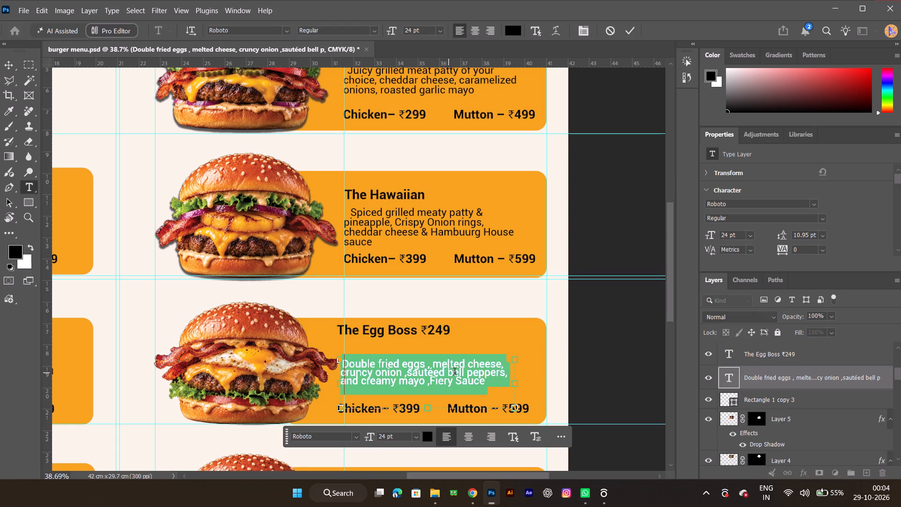
double_click(803, 234)
text(13)
key(Return)
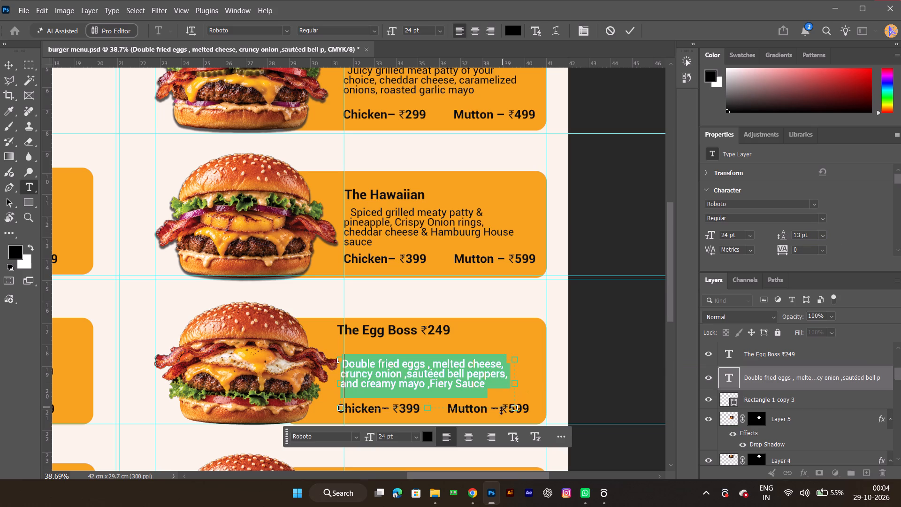
click(622, 327)
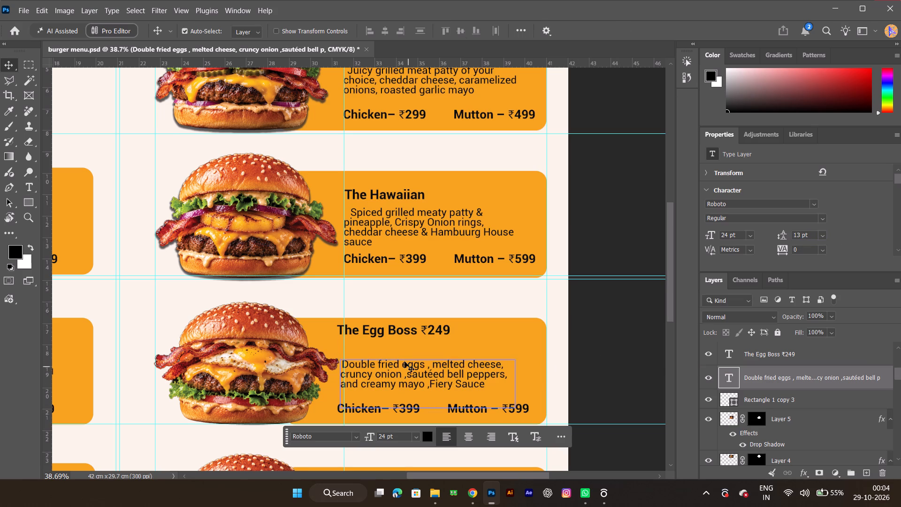
Move the Egg Boss title right until its left edge meets the vertical text guide.
click(383, 329)
ctrl+alt+scroll(383, 329, up, 6)
key(space)
key(space)
key(space)
key(space)
key(space)
key(space)
drag(421, 321, 437, 306)
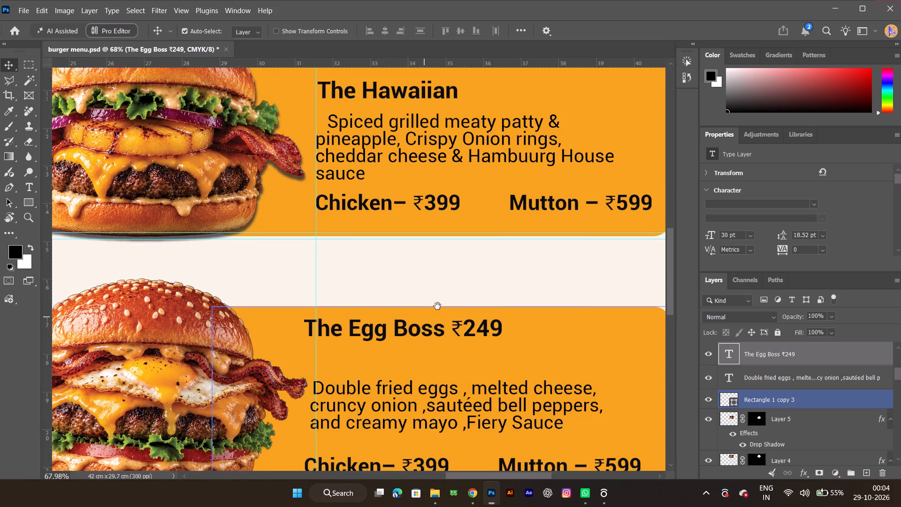
drag(437, 306, 448, 299)
drag(410, 308, 422, 323)
Move the Egg Boss description right until its left edge sits on the vertical text guide.
drag(457, 403, 460, 403)
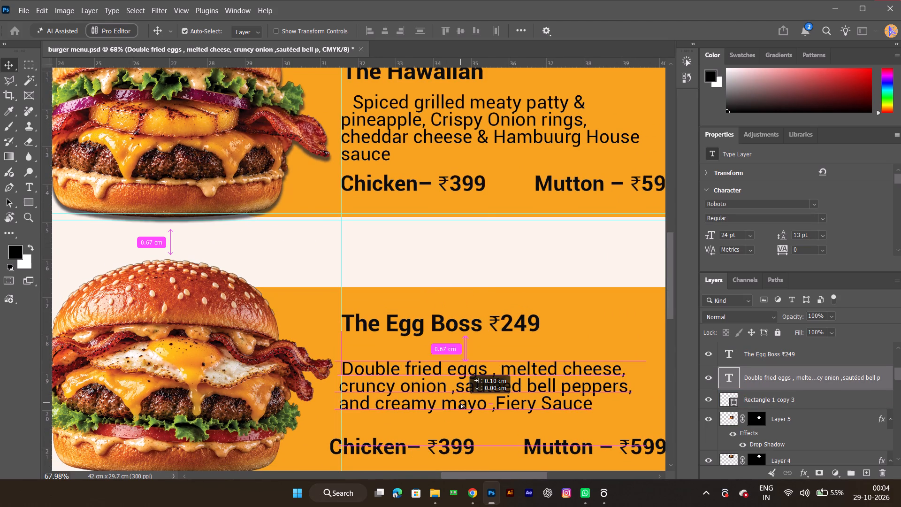
drag(460, 403, 465, 403)
key(Left)
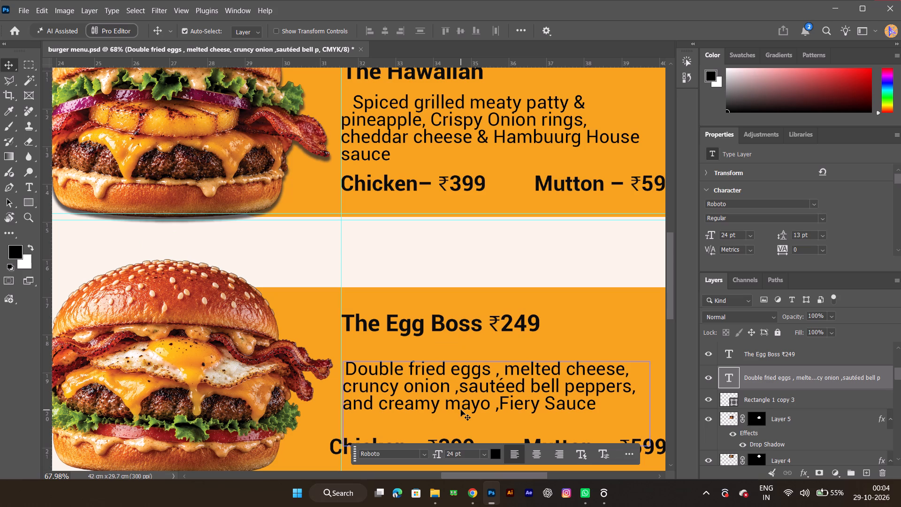
key(Left)
Nudge the Egg Boss Chicken and Mutton price line right until it starts at the vertical text guide.
scroll(460, 409, down, 6)
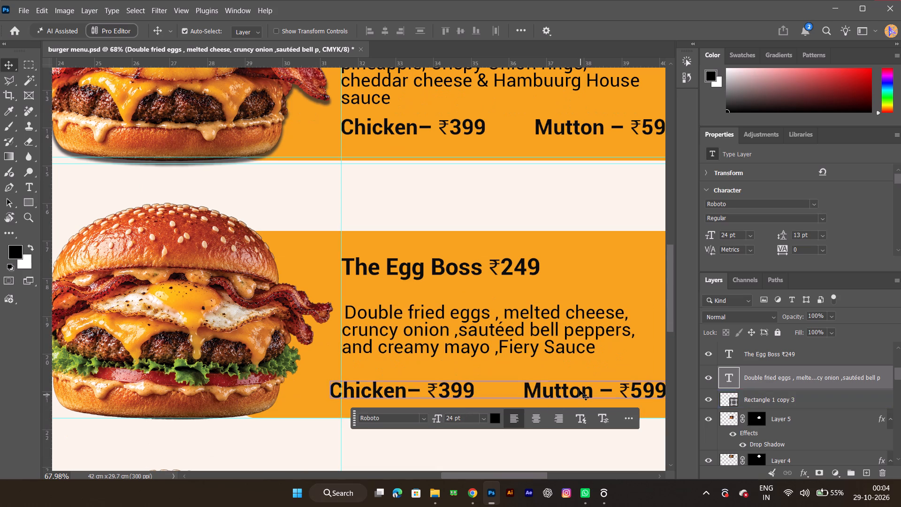
click(579, 389)
key(Right)
key(Right)
key(Right)
key(Right)
key(Right)
key(Right)
key(Right)
key(Right)
key(Right)
key(Right)
key(Right)
key(Right)
key(Right)
key(Right)
key(Right)
key(Right)
key(Right)
key(Right)
key(Right)
key(Right)
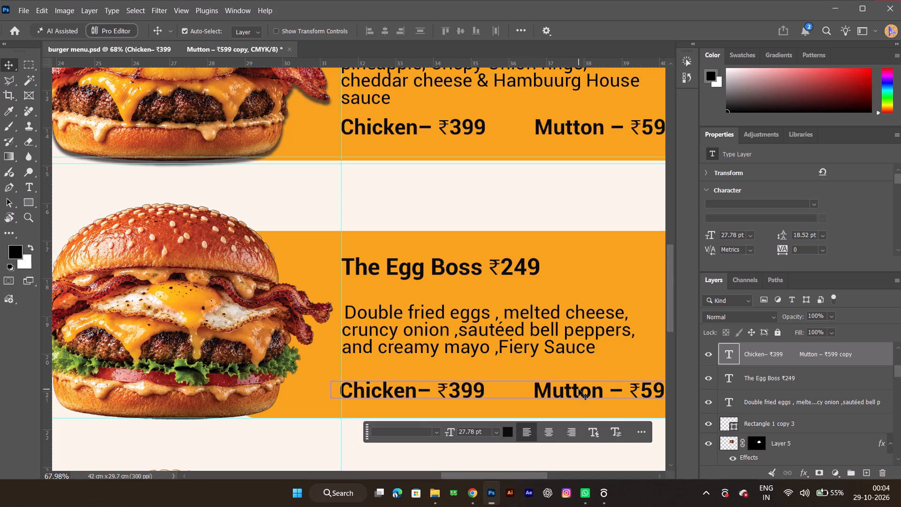
Align the Smokey Pepper Burger title with the vertical text guide and set its size to 30 pt.
ctrl+alt+scroll(546, 387, down, 7)
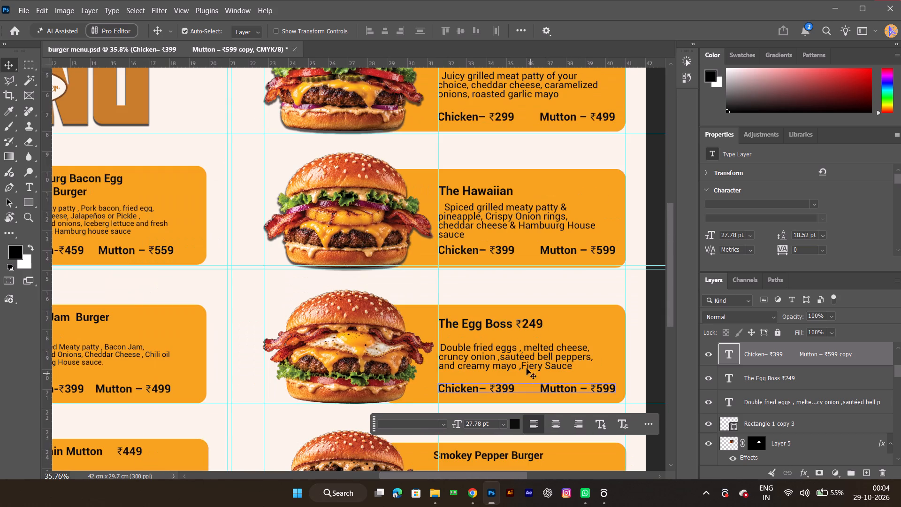
key(space)
key(space)
key(space)
key(space)
key(space)
key(space)
key(space)
key(space)
key(space)
key(space)
key(space)
key(space)
key(space)
key(space)
key(space)
key(space)
key(space)
key(space)
key(space)
drag(519, 359, 470, 242)
ctrl+alt+scroll(436, 346, up, 6)
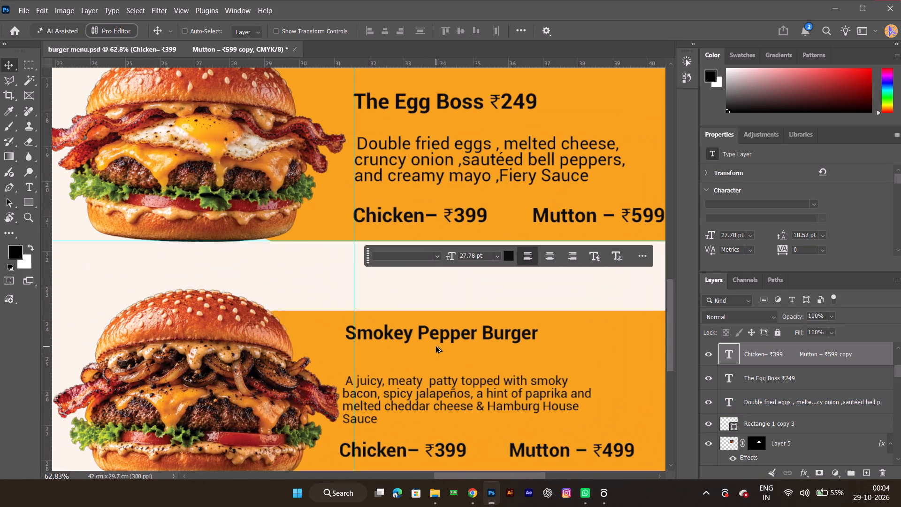
click(431, 332)
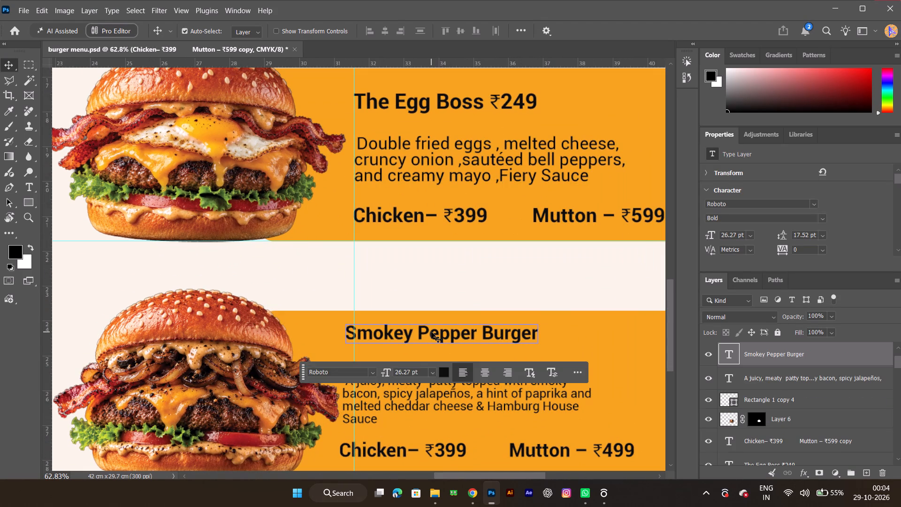
drag(431, 332, 440, 332)
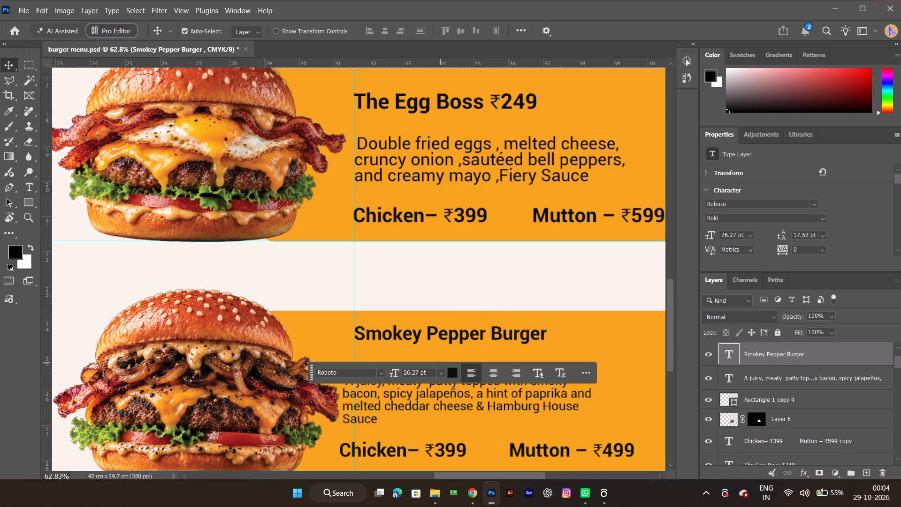
click(744, 235)
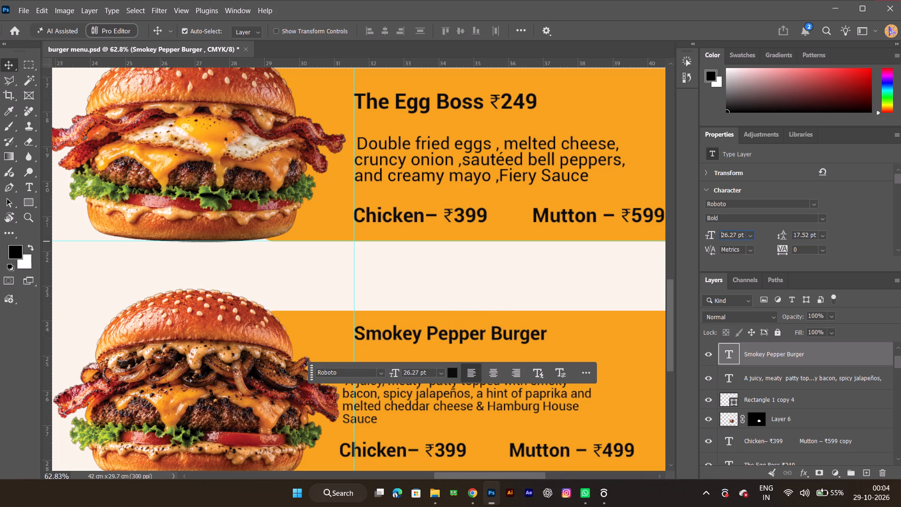
click(752, 232)
click(746, 360)
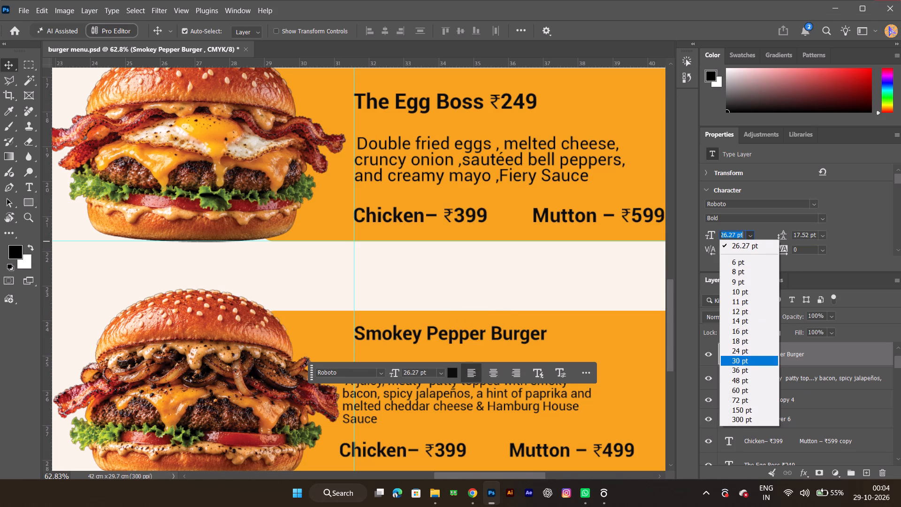
Move the Smokey Pepper Burger title down about 0.4 cm, keeping its left edge on the vertical text guide.
drag(491, 336, 488, 350)
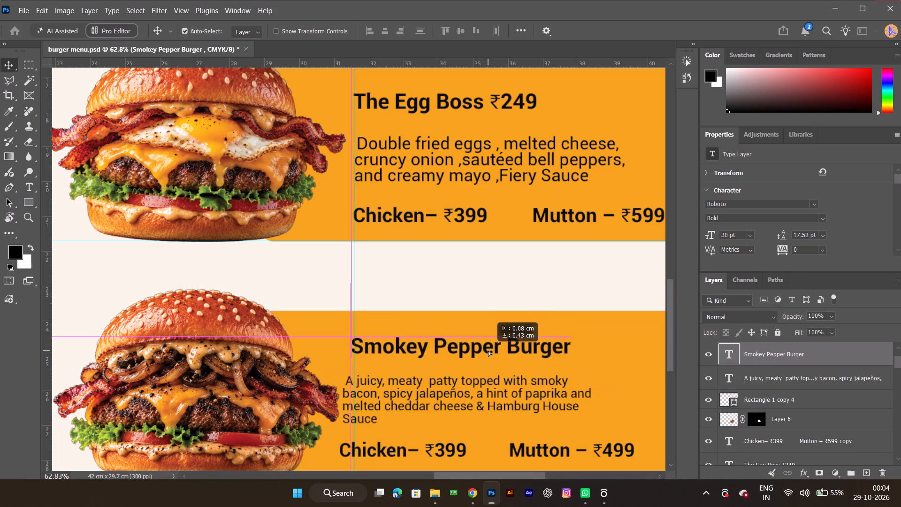
drag(488, 350, 494, 350)
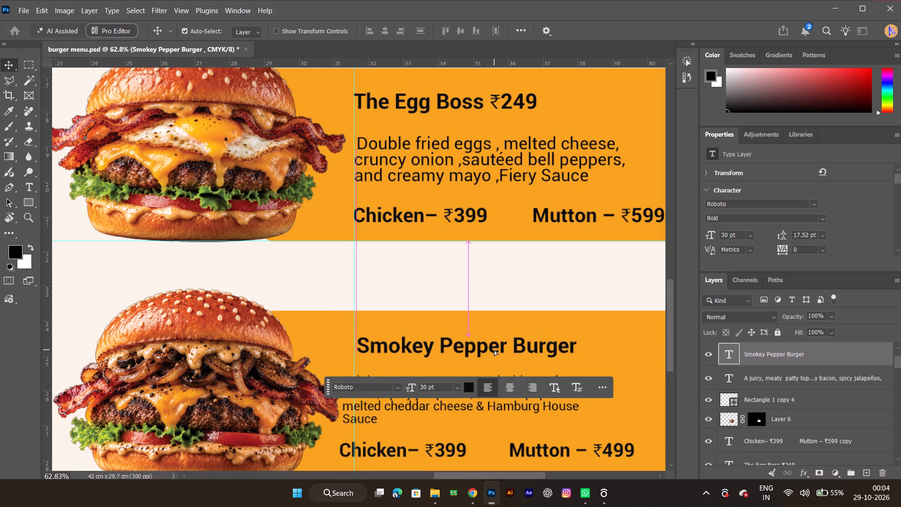
key(Left)
key(Left)
key(Left)
key(Left)
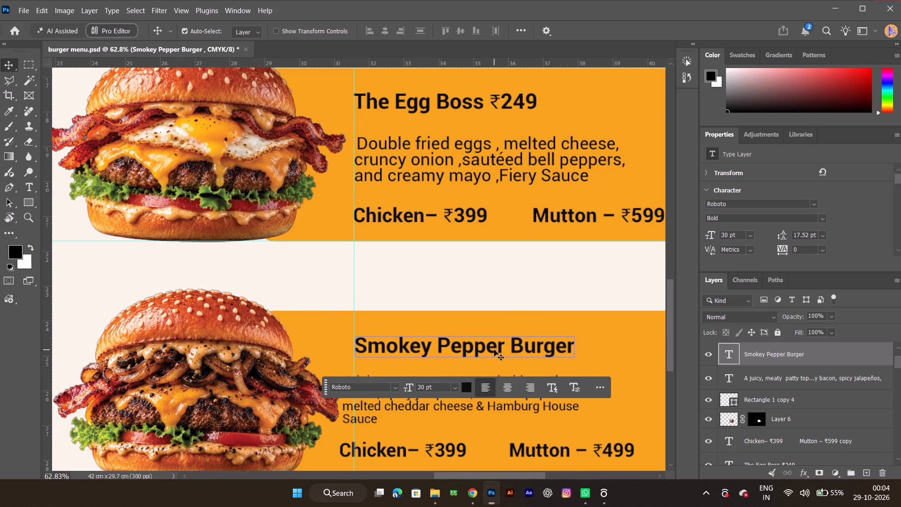
key(Left)
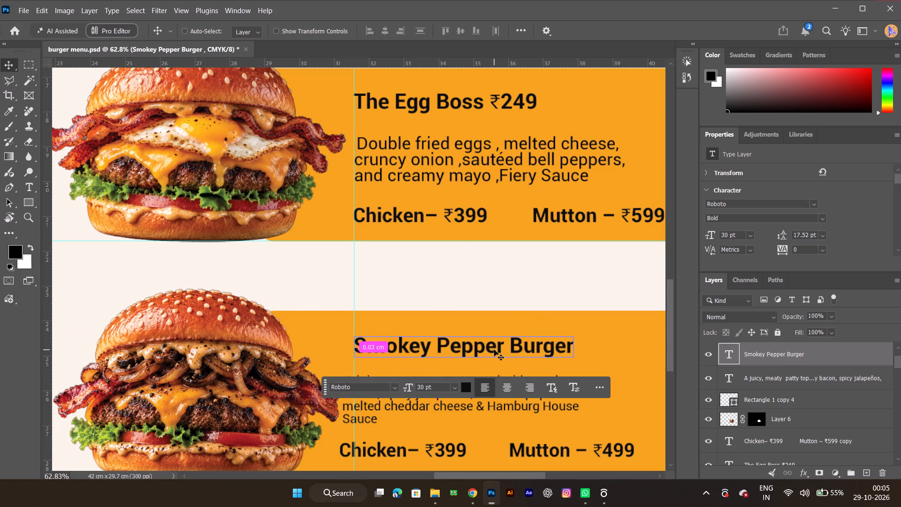
Set the Smokey Pepper Burger description to 24 pt text with 13 pt leading.
ctrl+alt+scroll(494, 350, down, 2)
key(space)
key(space)
key(space)
key(space)
key(space)
drag(522, 342, 484, 274)
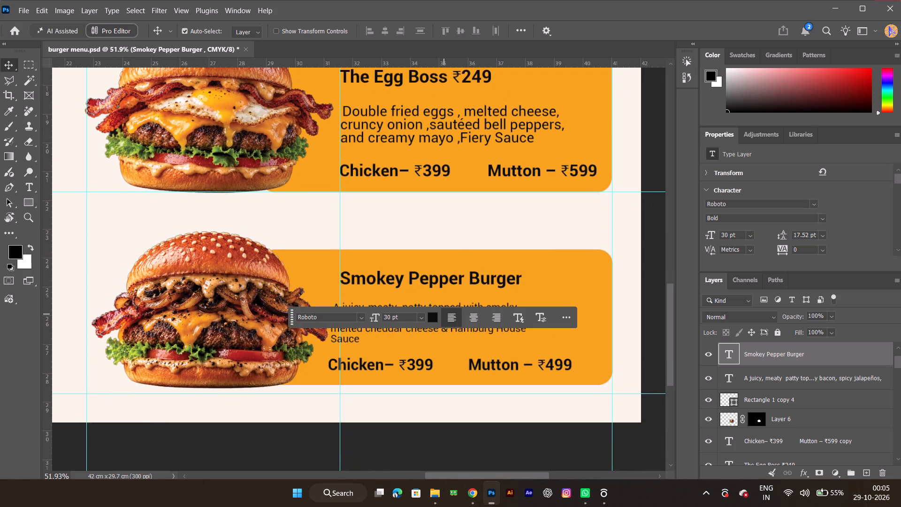
click(409, 330)
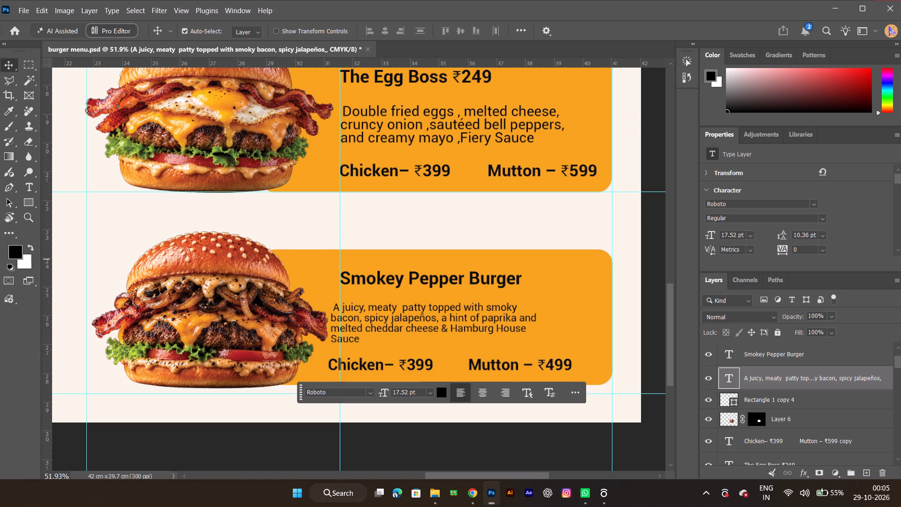
click(748, 236)
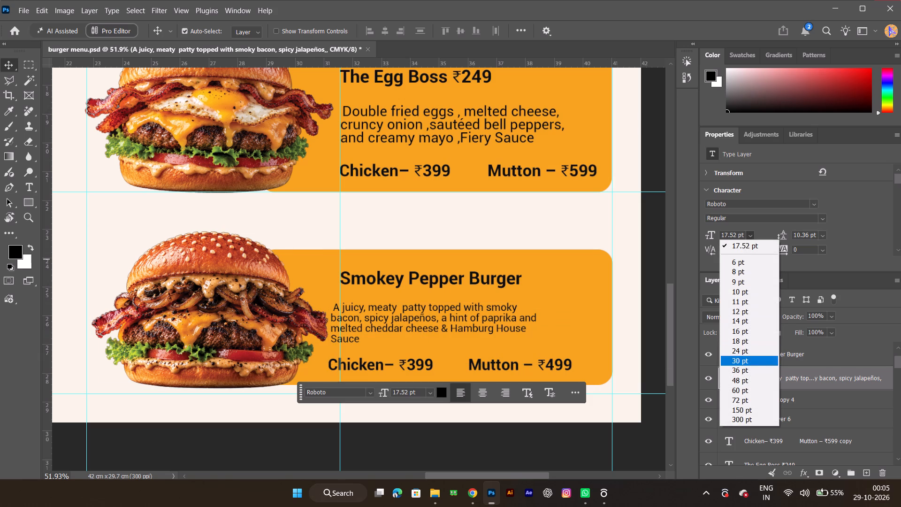
click(753, 353)
click(821, 238)
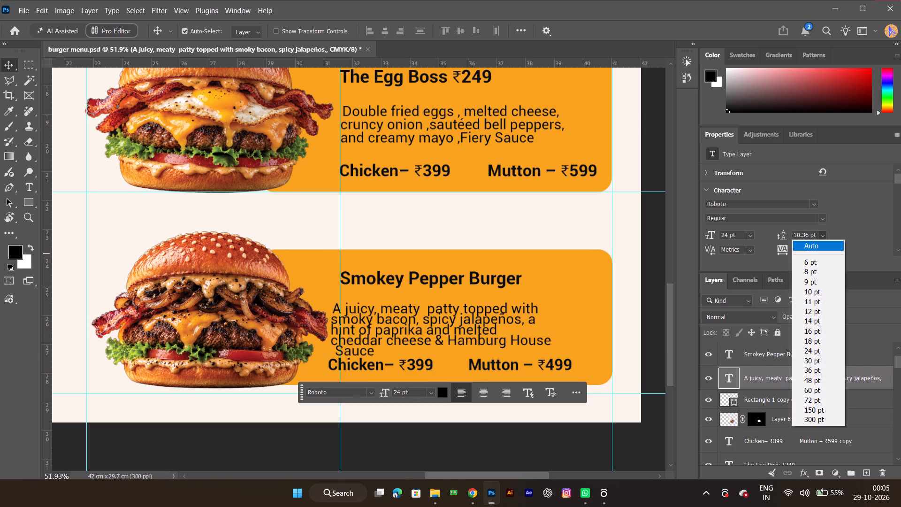
double_click(803, 230)
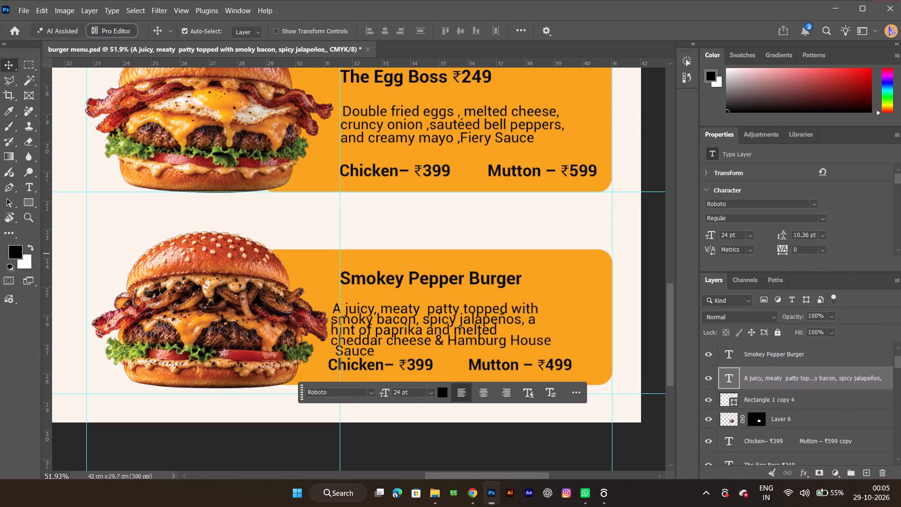
double_click(799, 234)
scroll(799, 234, up, 2)
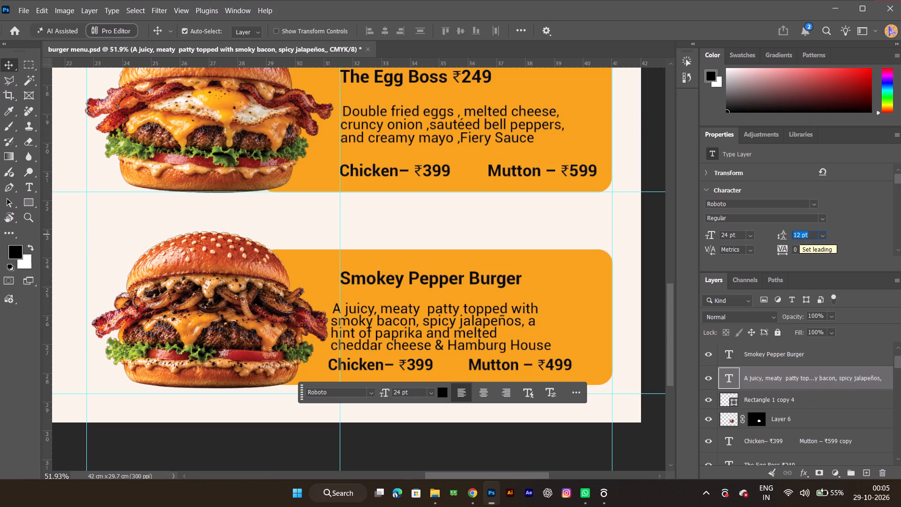
scroll(799, 234, up, 1)
key(Return)
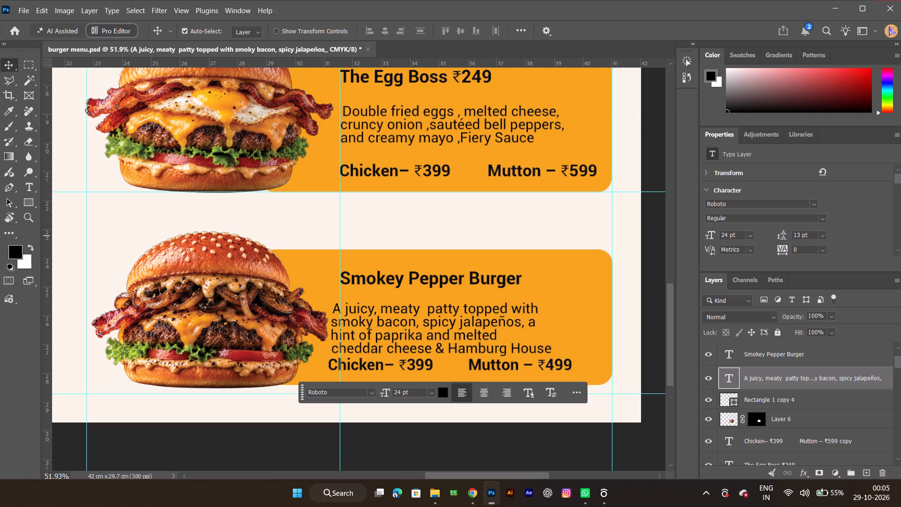
Move the Smokey Pepper Burger description up about 0.1 cm and right until it starts at the vertical text guide.
ctrl+alt+scroll(468, 332, up, 6)
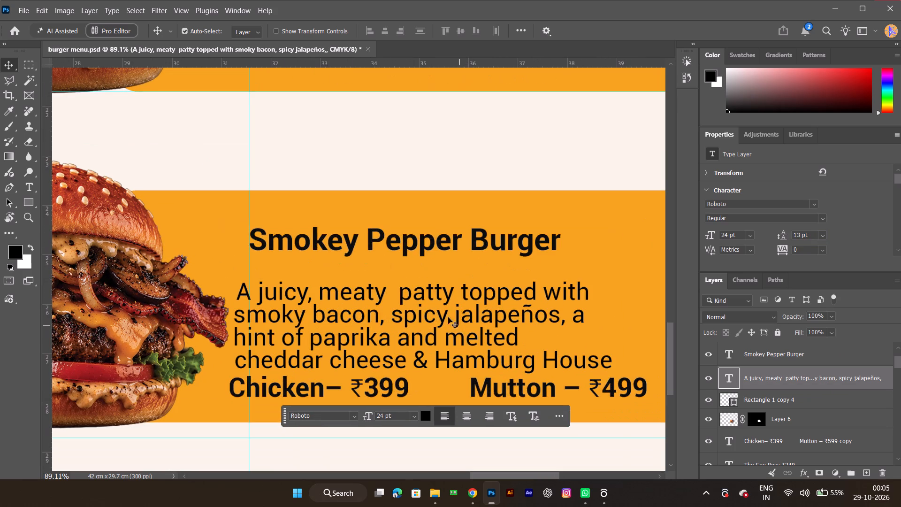
key(space)
key(space)
key(space)
drag(429, 305, 524, 290)
drag(491, 292, 512, 287)
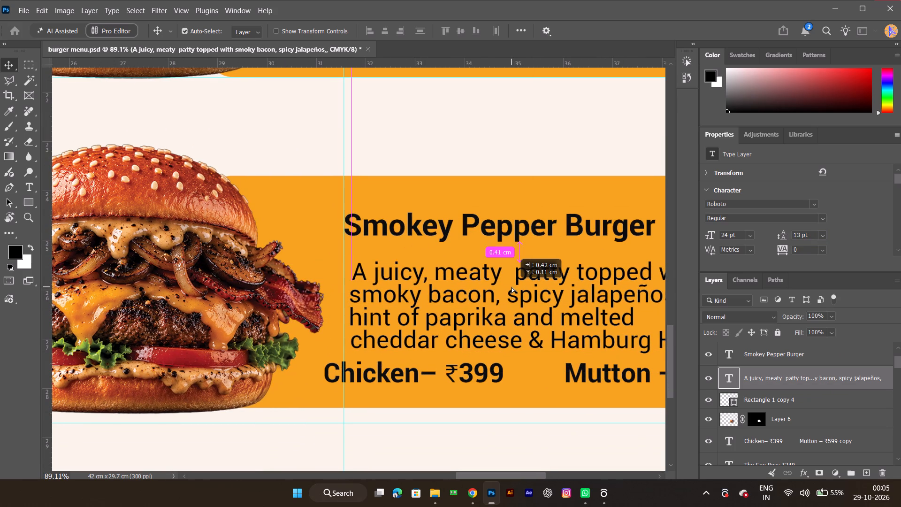
drag(512, 287, 507, 286)
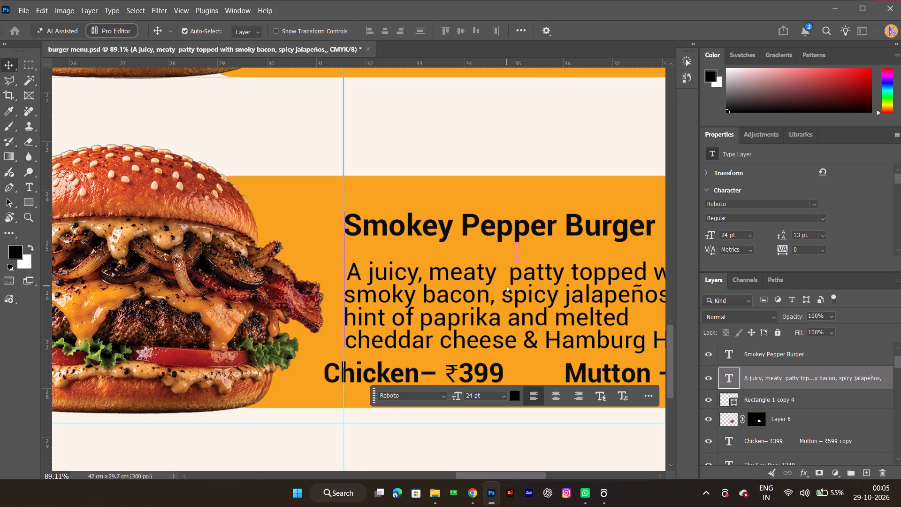
Move the Smokey Pepper Burger price line slightly down and right until it starts at the vertical text guide.
drag(453, 369, 478, 374)
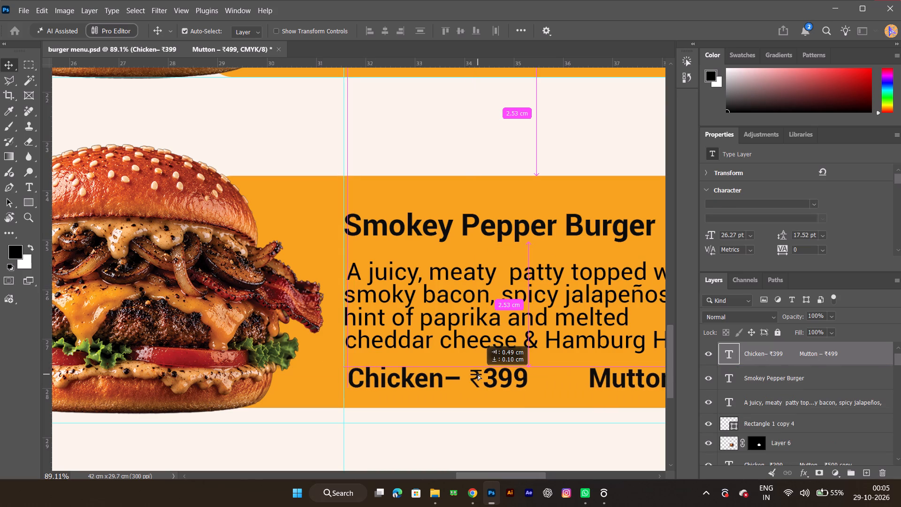
drag(478, 374, 473, 373)
Examine the left-column burger cards and the whole menu layout for text size and alignment against the right column.
ctrl+alt+scroll(473, 373, down, 11)
key(space)
key(space)
key(space)
key(space)
key(space)
key(space)
key(space)
key(space)
key(space)
key(space)
drag(259, 280, 261, 281)
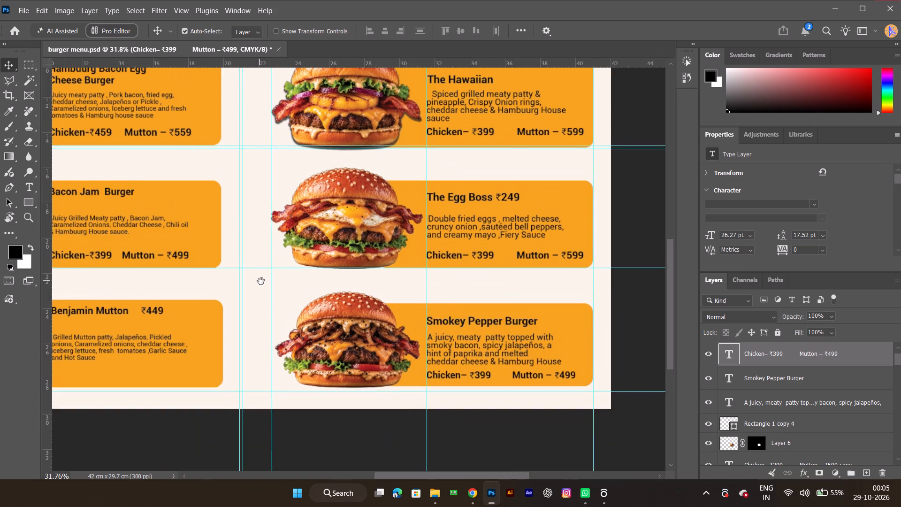
drag(261, 281, 390, 332)
ctrl+alt+scroll(303, 306, down, 1)
key(space)
key(space)
key(space)
key(space)
key(space)
key(space)
key(space)
key(space)
key(space)
key(space)
key(space)
drag(236, 278, 331, 304)
ctrl+alt+scroll(333, 304, down, 5)
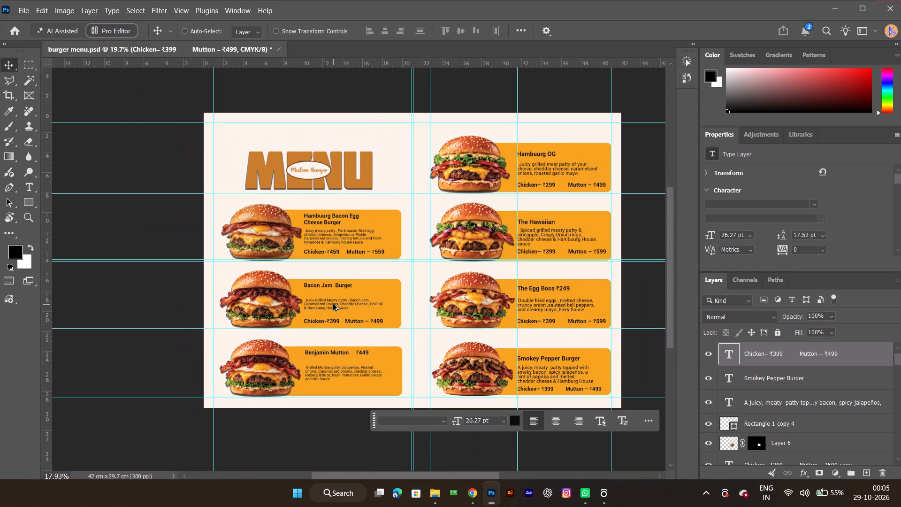
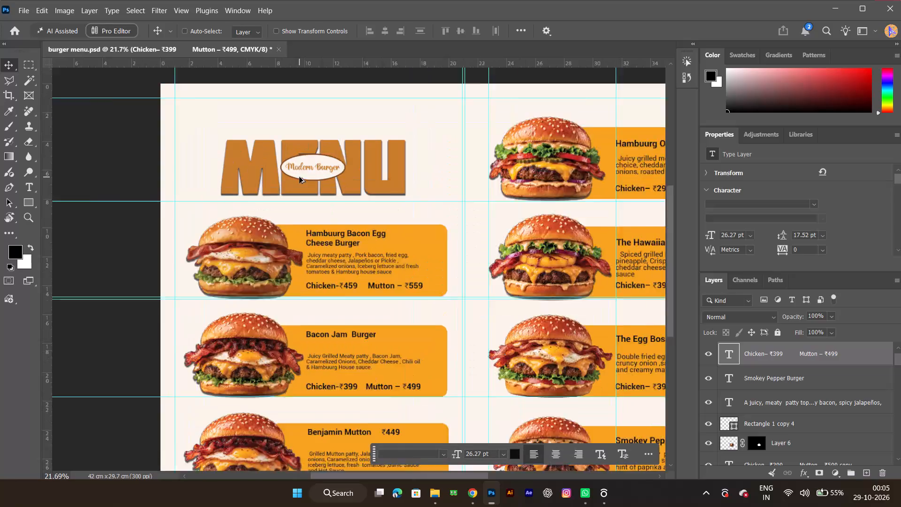
Examine the MENU title and the Hambuurg Bacon Egg Cheese Burger card up close, comparing its text and alignment with the neighbouring cards.
ctrl+alt+scroll(299, 177, up, 6)
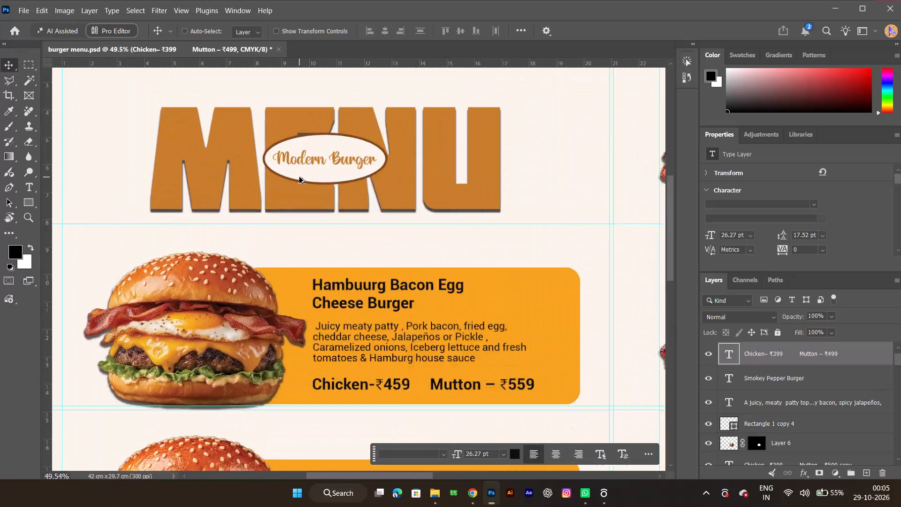
ctrl+alt+scroll(299, 177, up, 2)
ctrl+alt+scroll(299, 177, down, 6)
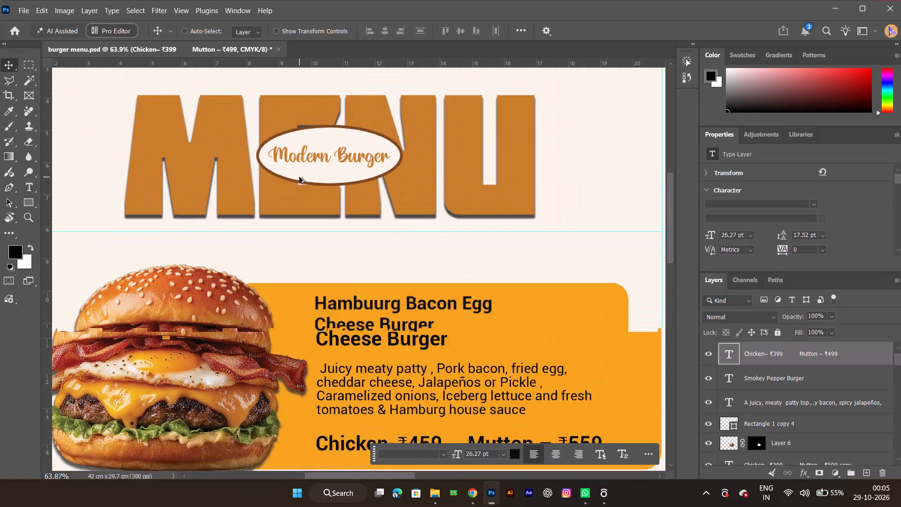
ctrl+alt+scroll(299, 177, down, 3)
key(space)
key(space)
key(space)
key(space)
drag(400, 317, 393, 302)
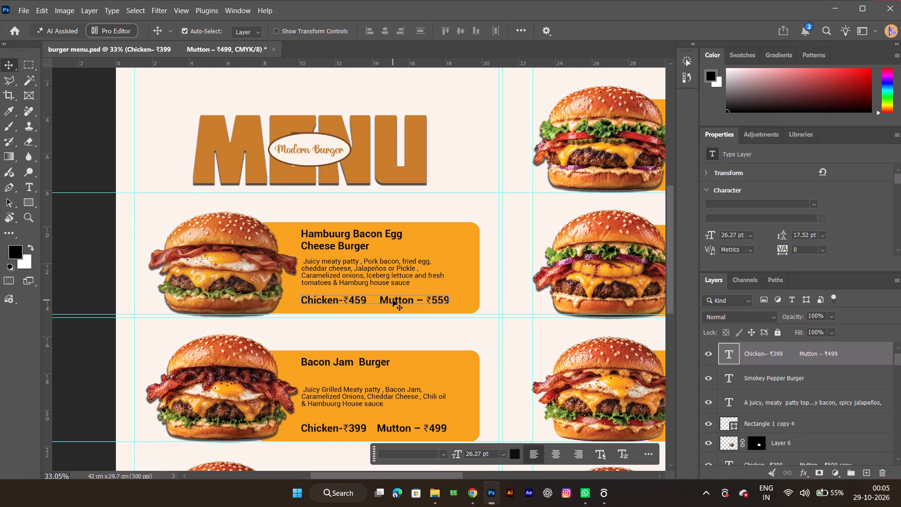
ctrl+alt+scroll(393, 300, down, 5)
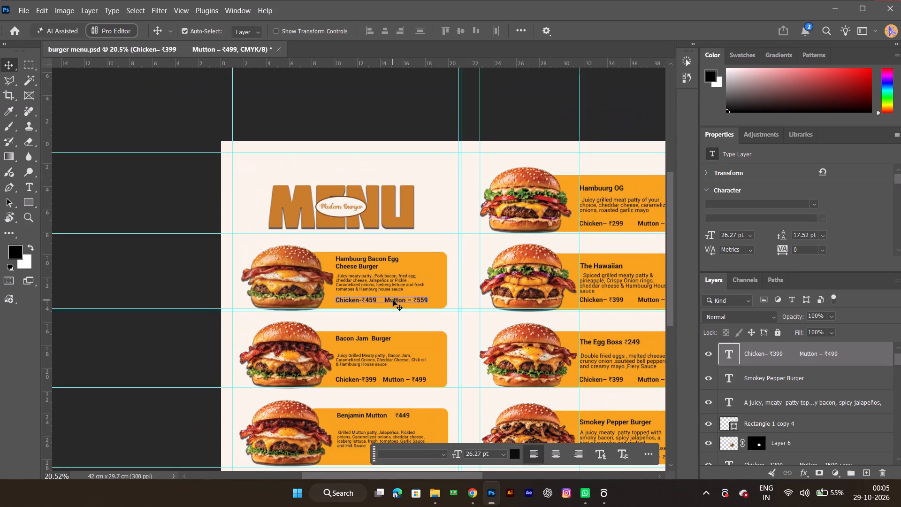
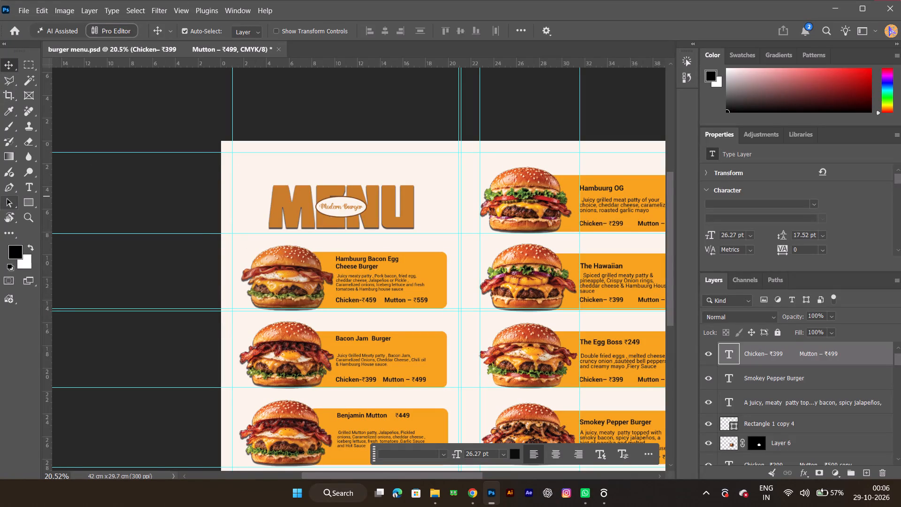
Place a vertical guide at about 10.4 cm, just inside the start of the left-column burger text.
ctrl+alt+scroll(325, 277, up, 6)
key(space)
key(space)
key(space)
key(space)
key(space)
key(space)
drag(371, 307, 349, 224)
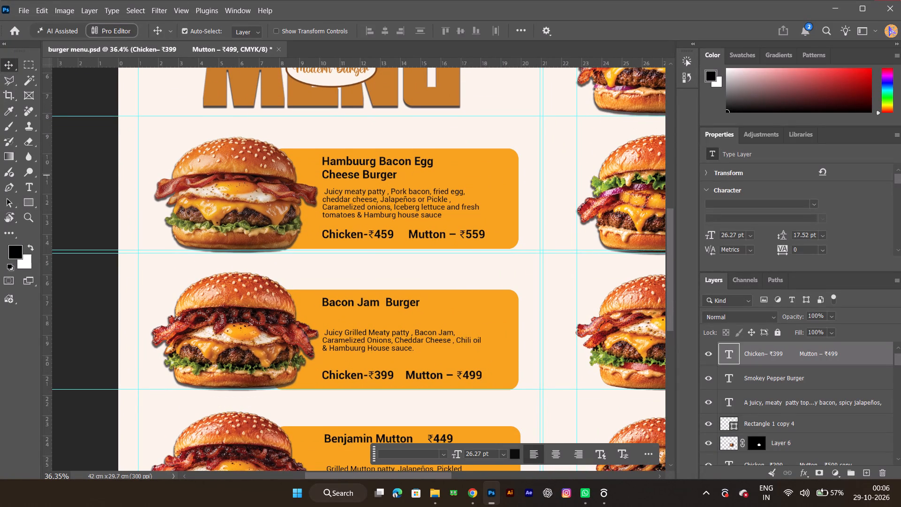
drag(47, 177, 314, 174)
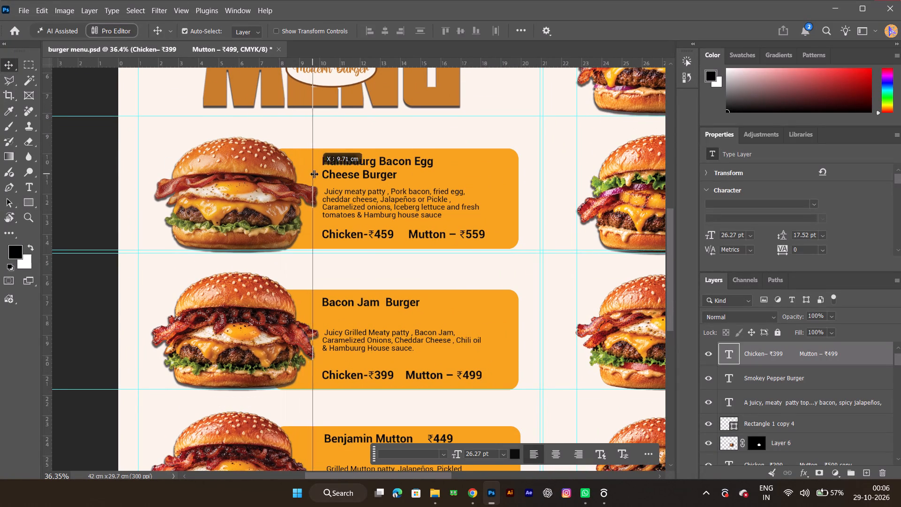
drag(314, 174, 324, 174)
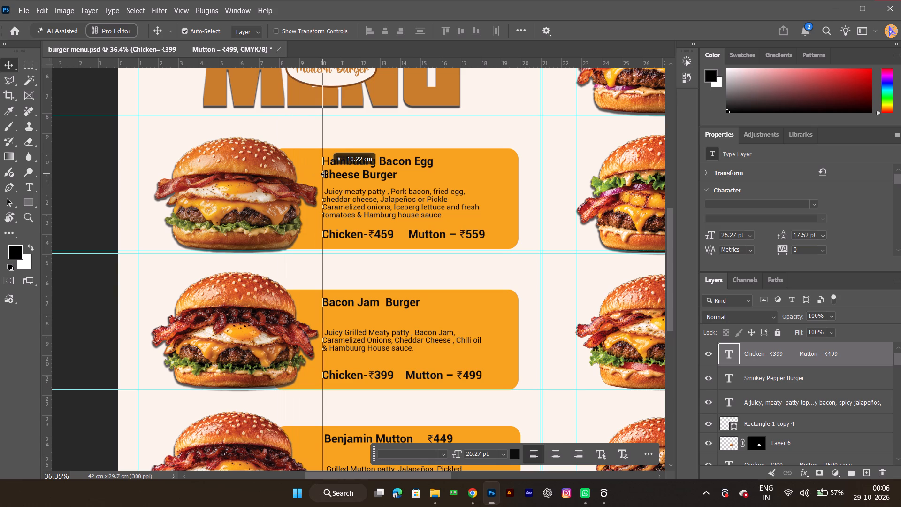
drag(324, 174, 325, 173)
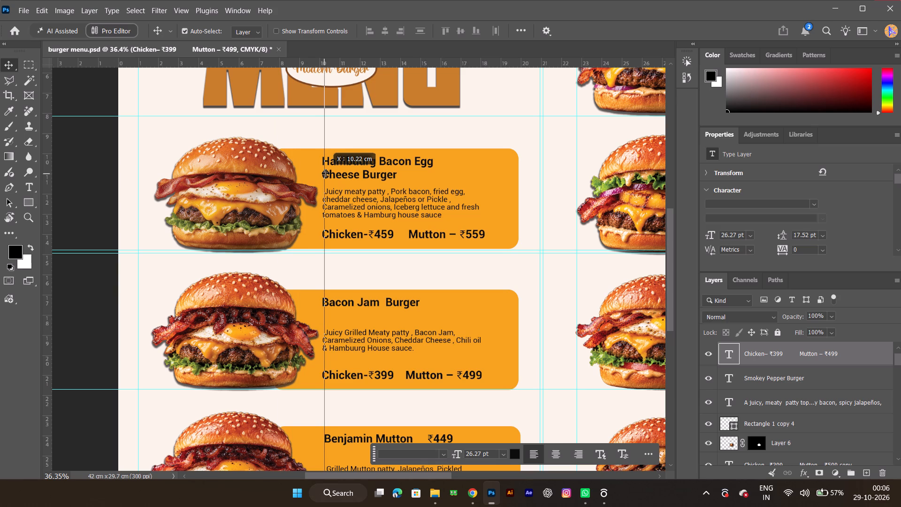
drag(325, 173, 329, 172)
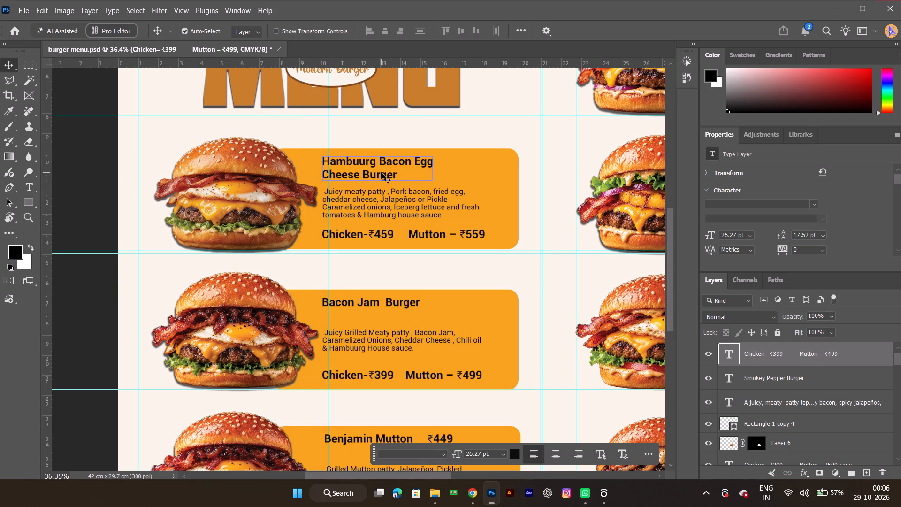
Move the Hambuurg Bacon Egg Cheese Burger title right until it starts at the new vertical text guide.
drag(377, 170, 386, 170)
key(Left)
key(Left)
key(Left)
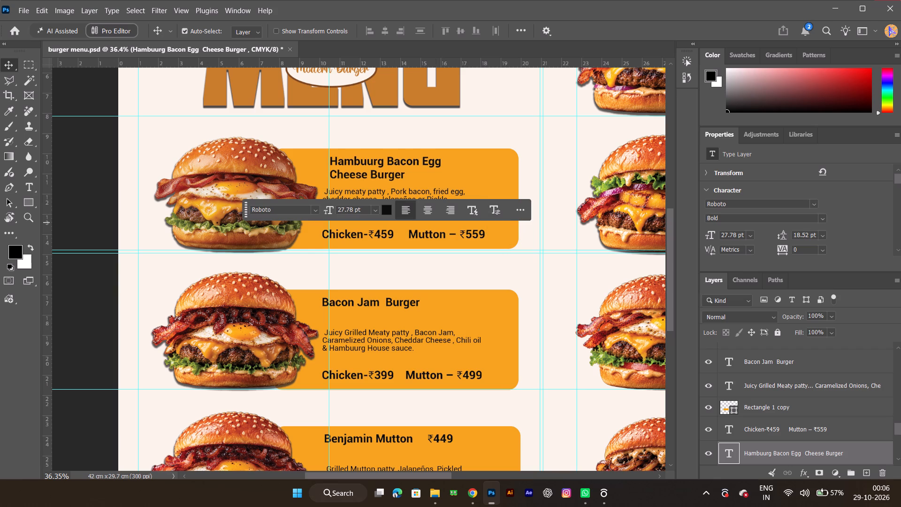
Set the Hambuurg Bacon Egg Cheese Burger title to 30 pt.
click(751, 232)
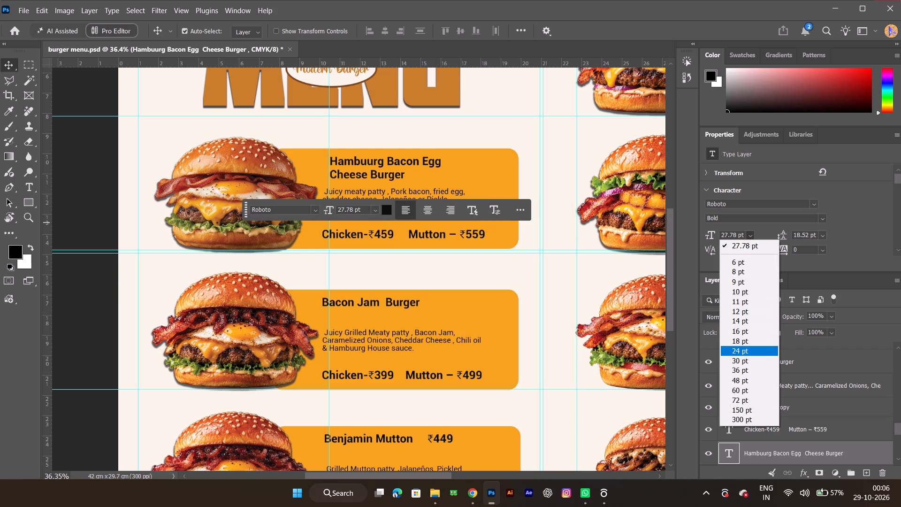
click(758, 365)
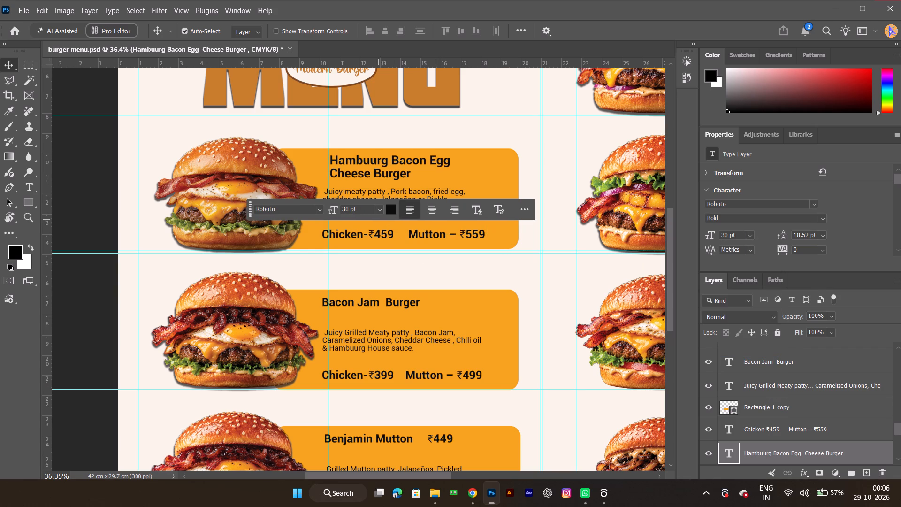
Nudge the orange card behind the Hambuurg Bacon Egg Cheese Burger text right to an X position of 7.89 cm.
click(383, 186)
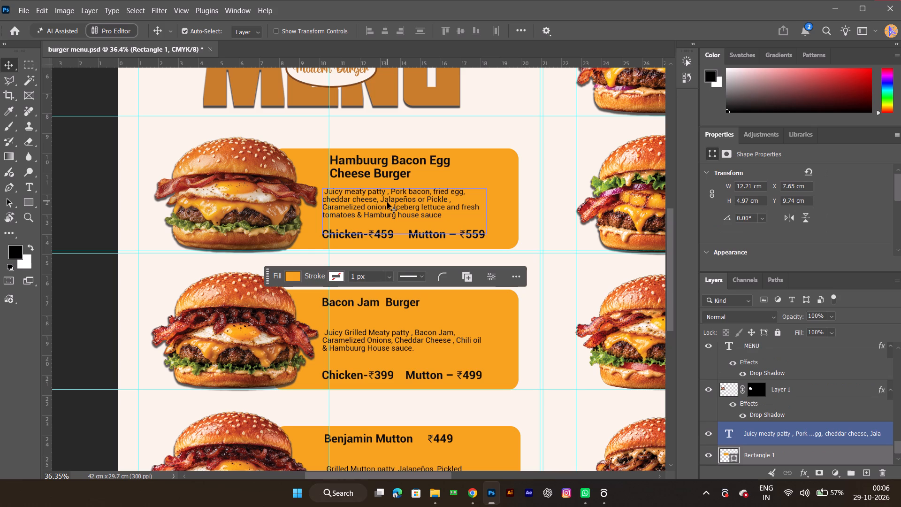
key(Right)
key(Right)
key(Right)
key(Right)
key(Right)
key(Right)
key(Right)
key(Right)
key(Right)
key(Right)
key(Right)
key(Right)
key(Right)
key(Right)
key(Right)
key(Right)
key(Right)
key(Right)
key(Right)
key(Right)
key(Right)
key(Right)
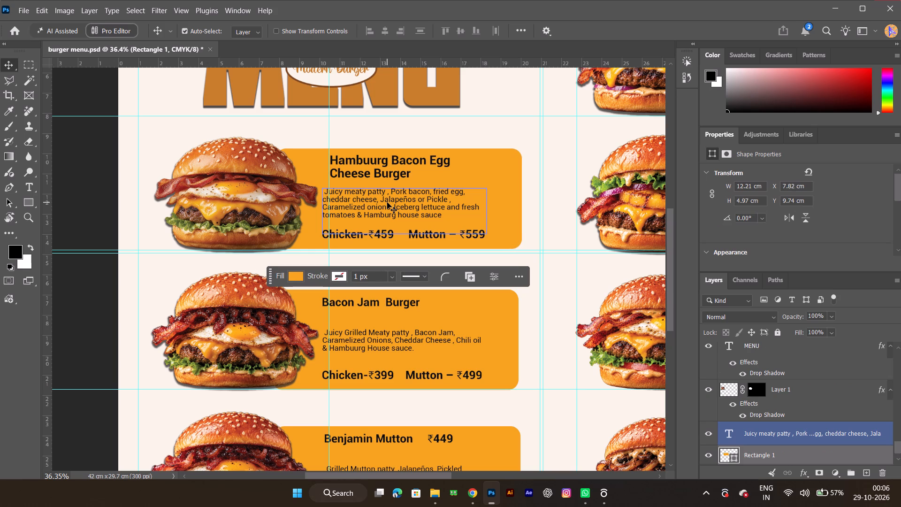
key(Right)
key(Right)
key(Right)
key(Right)
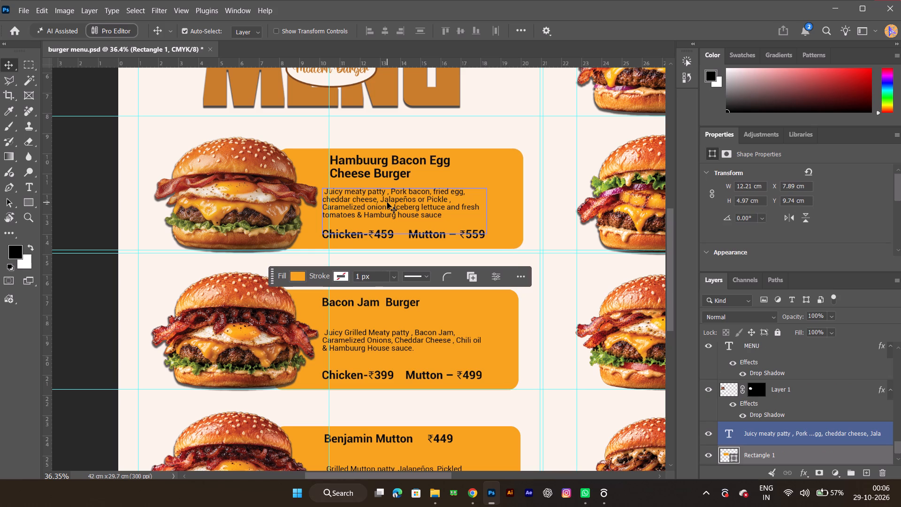
Set the Hambuurg Bacon Egg Cheese Burger description to 24 pt text with 13 pt leading.
click(387, 202)
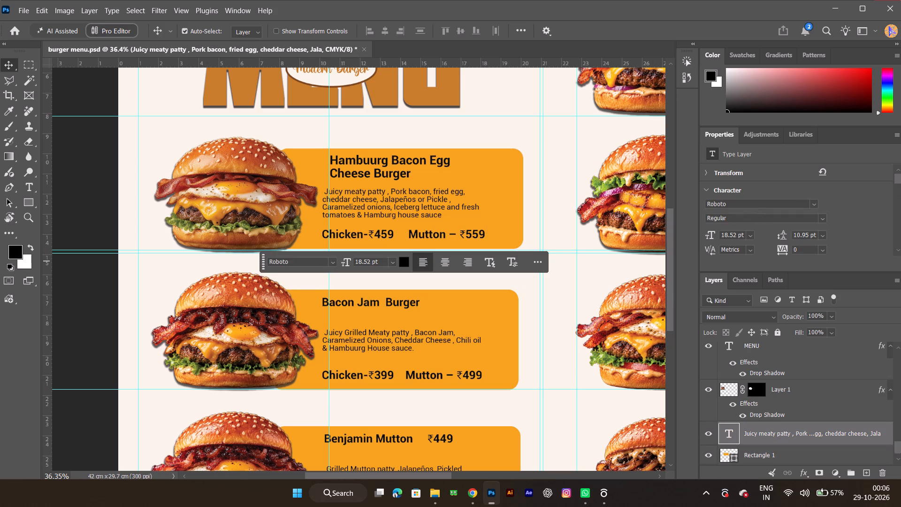
click(750, 233)
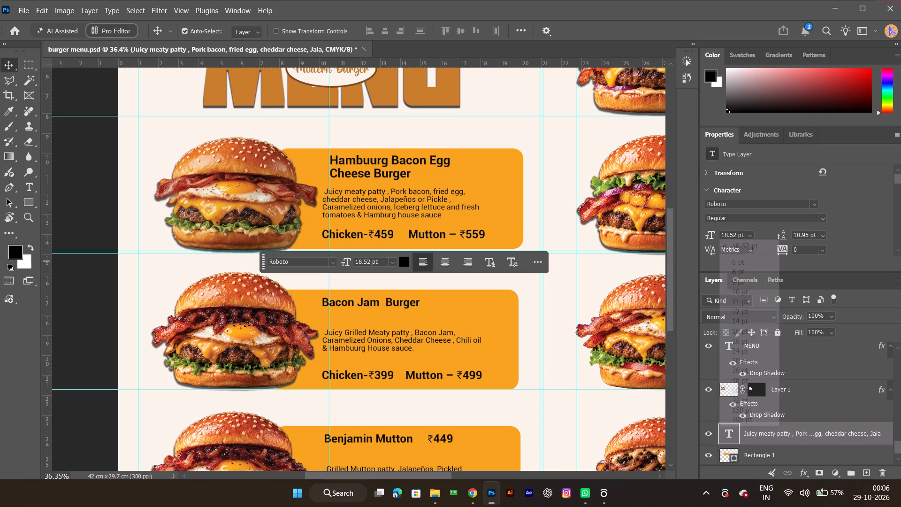
click(756, 351)
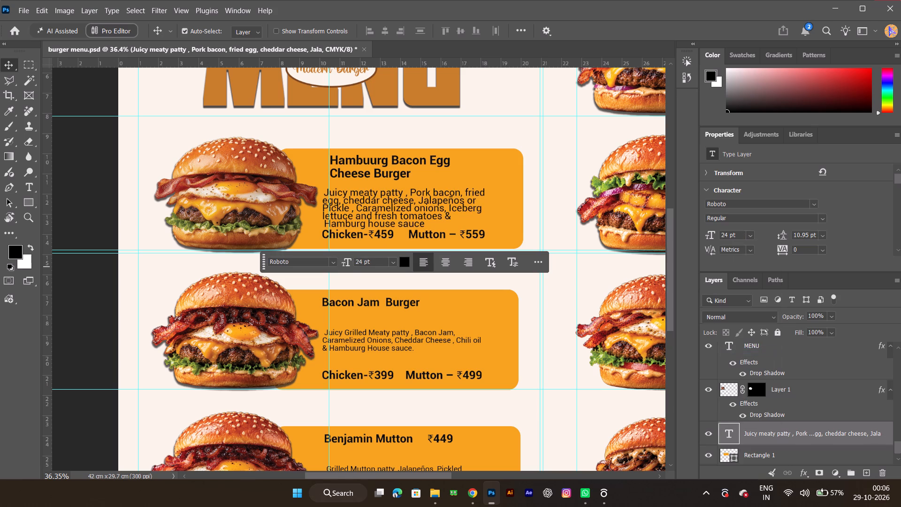
click(820, 233)
double_click(803, 234)
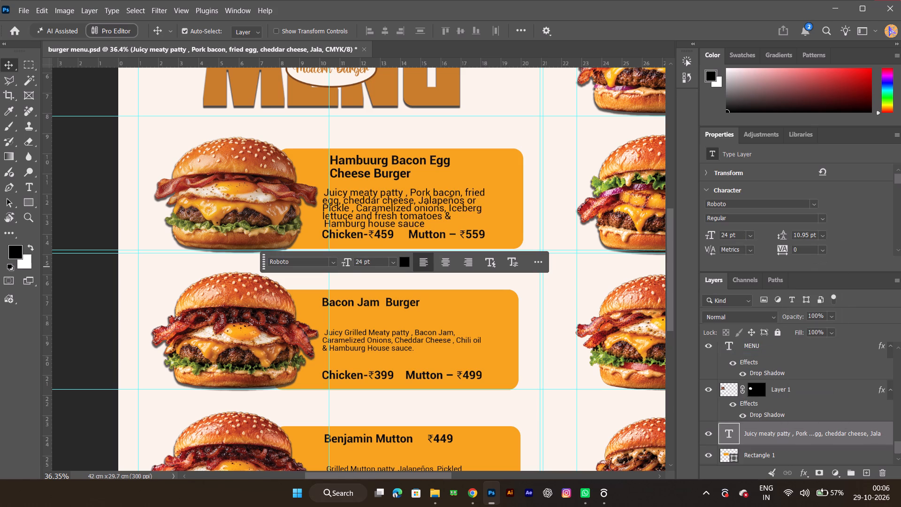
double_click(802, 234)
scroll(802, 234, up, 2)
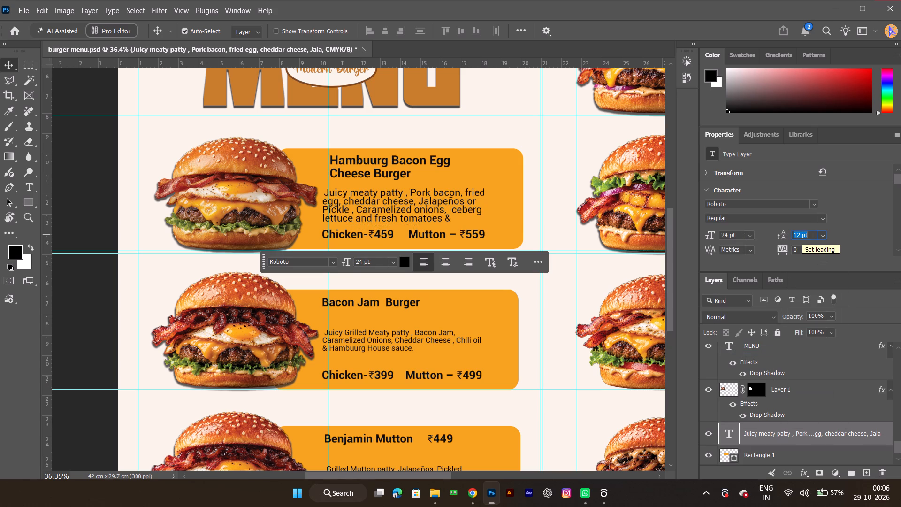
scroll(802, 234, up, 1)
key(Return)
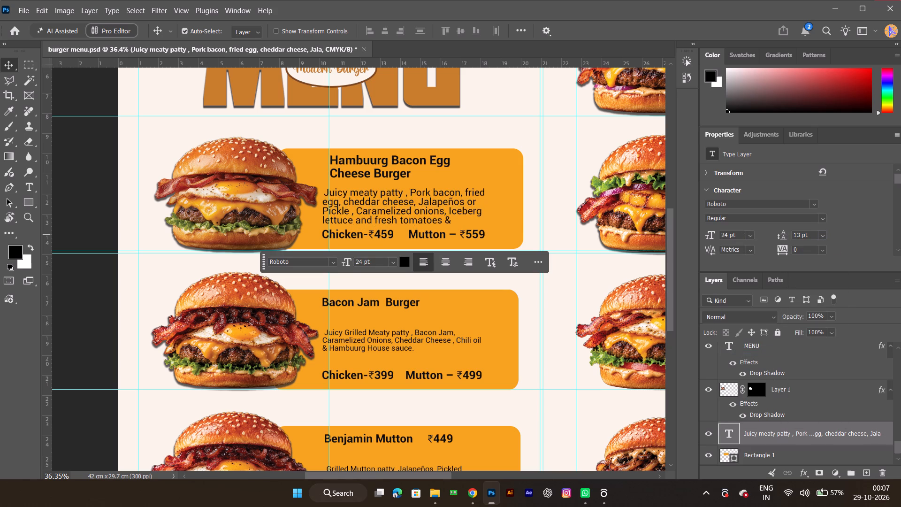
Move the Hambuurg Bacon Egg Cheese Burger description up about 0.1 cm and right until it starts at the vertical text guide.
ctrl+alt+scroll(387, 219, up, 7)
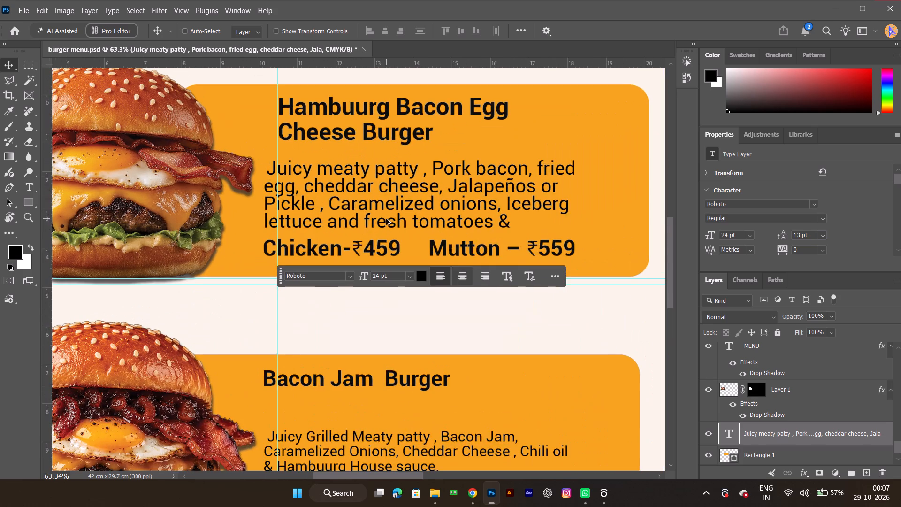
key(space)
drag(428, 196, 440, 246)
drag(373, 246, 383, 242)
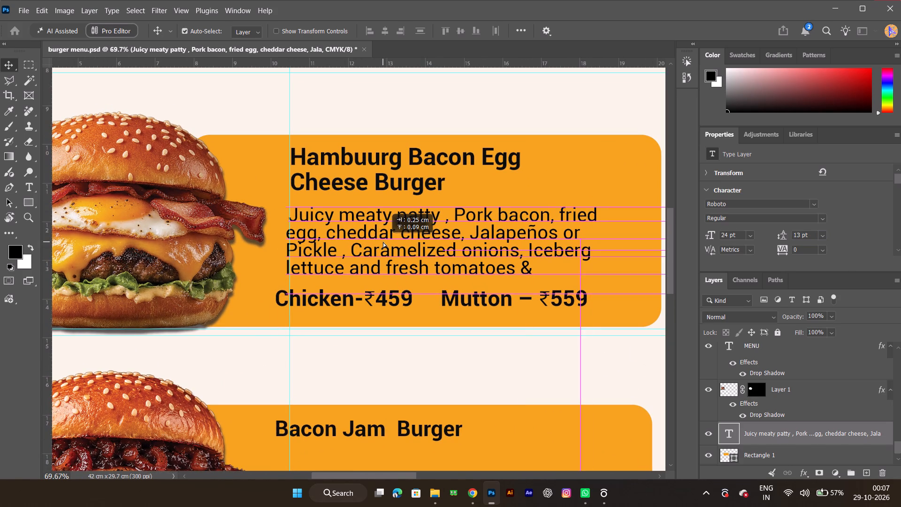
drag(383, 242, 388, 242)
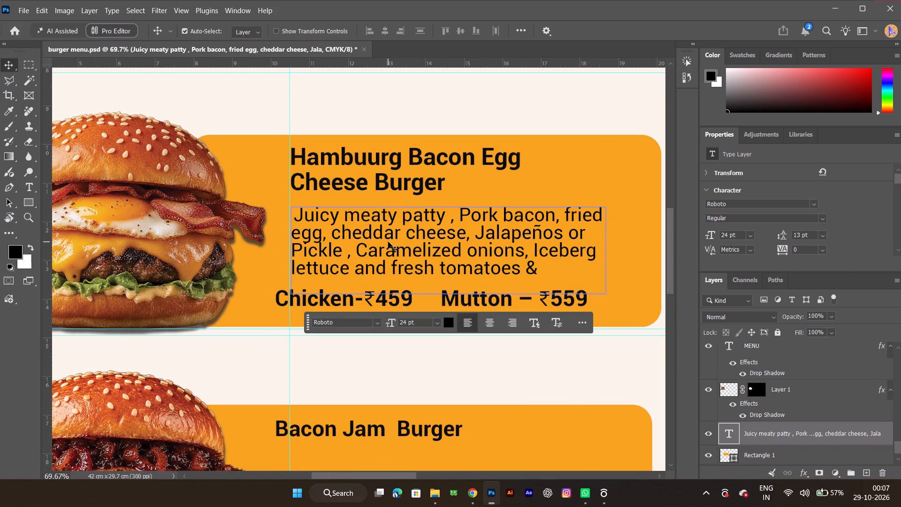
key(Left)
key(Left)
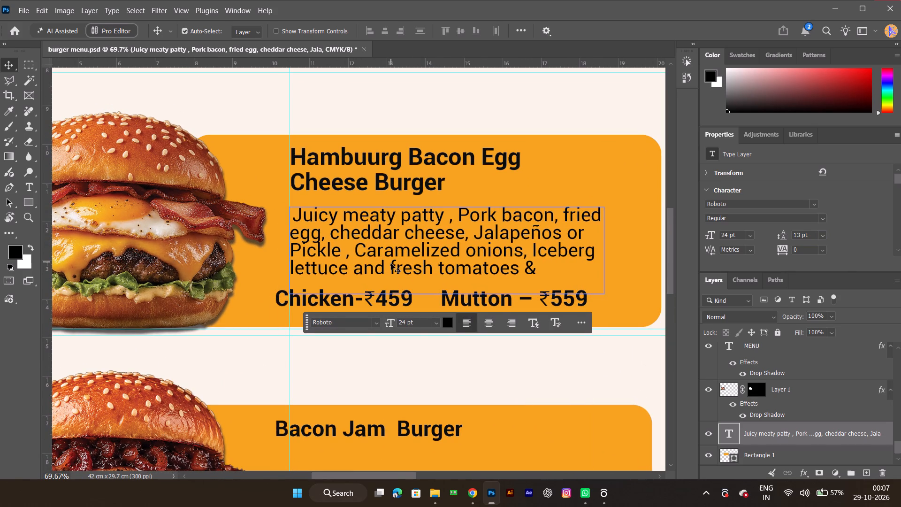
Move the Hambuurg Bacon Egg Cheese Burger price line right to the vertical text guide and slightly down.
click(387, 301)
key(Right)
key(Right)
key(Right)
key(Right)
key(Right)
key(Right)
key(Right)
key(Right)
key(Right)
key(Right)
key(Right)
key(Right)
key(Right)
key(Right)
key(Right)
key(Right)
key(Right)
key(Right)
key(Right)
key(Right)
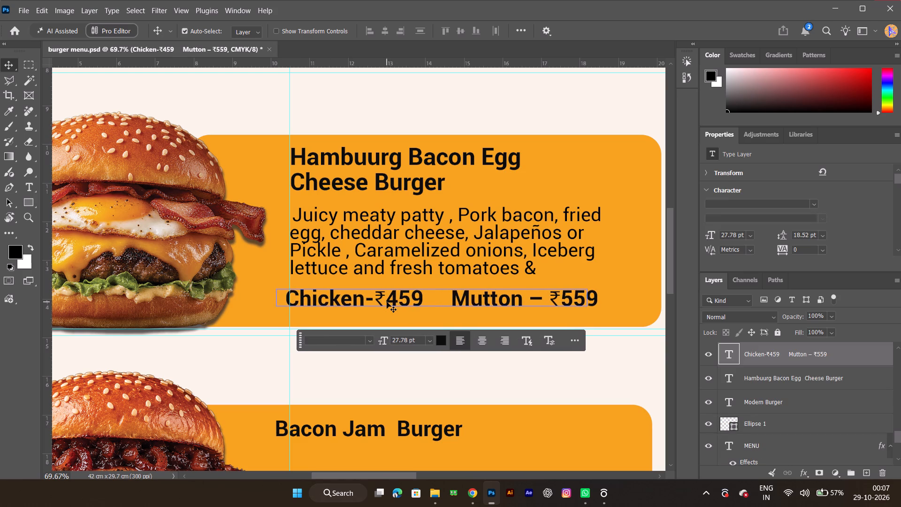
key(Down)
key(Down)
key(Down)
key(Down)
key(Down)
key(Down)
key(Down)
key(Down)
key(Down)
key(Down)
key(Down)
key(Down)
key(Down)
key(Down)
key(Down)
key(Down)
key(Down)
key(Down)
key(Down)
key(Down)
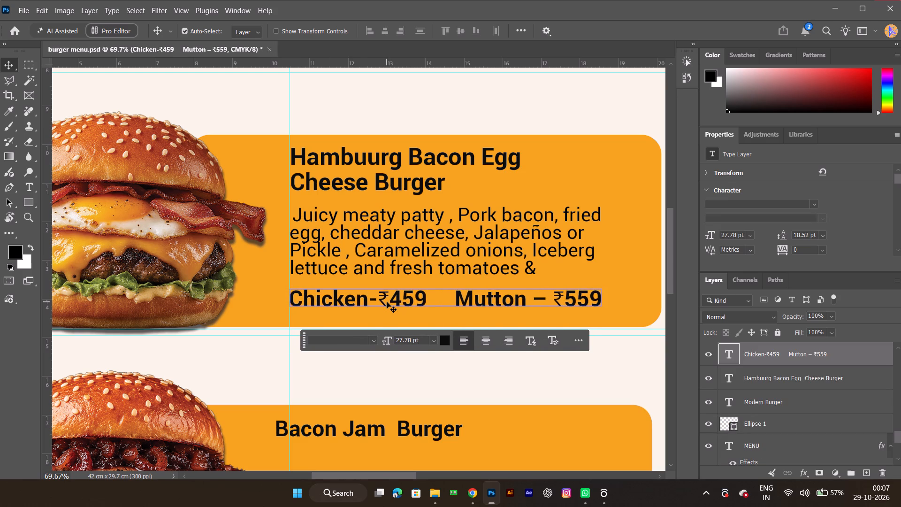
key(Up)
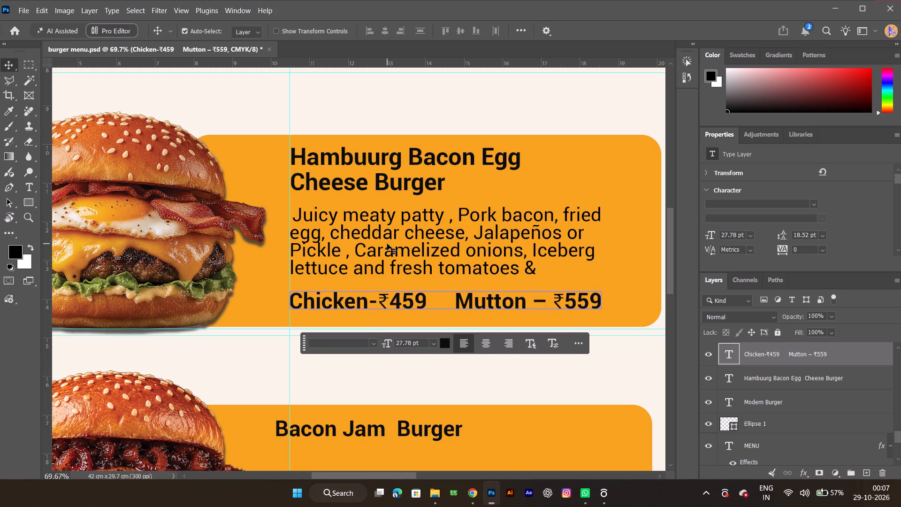
Move the Bacon Jam Burger title right until it starts at the vertical text guide.
scroll(367, 299, down, 13)
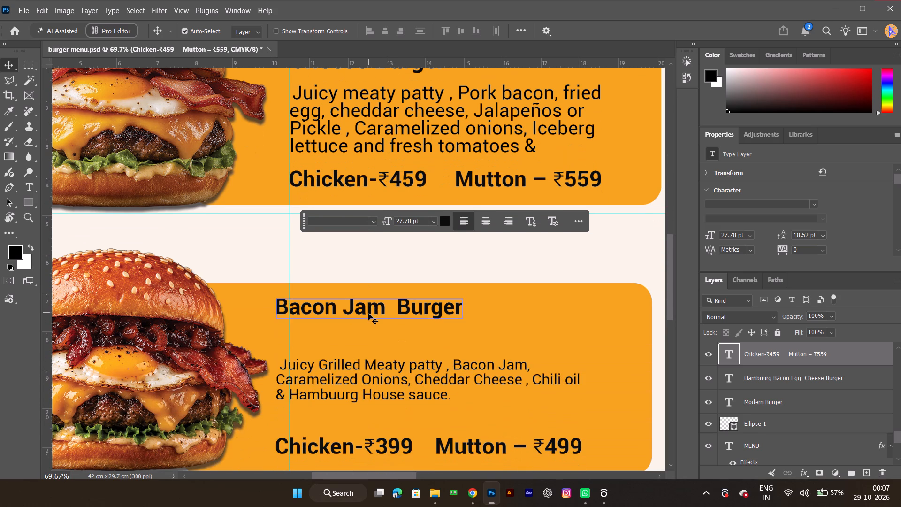
drag(368, 314, 390, 314)
key(Left)
key(Left)
key(Left)
key(Left)
key(Left)
key(Left)
key(Left)
key(Left)
key(Left)
key(Left)
key(Left)
key(Left)
key(Left)
key(Left)
key(Left)
key(Left)
key(Left)
key(Left)
key(Left)
key(Left)
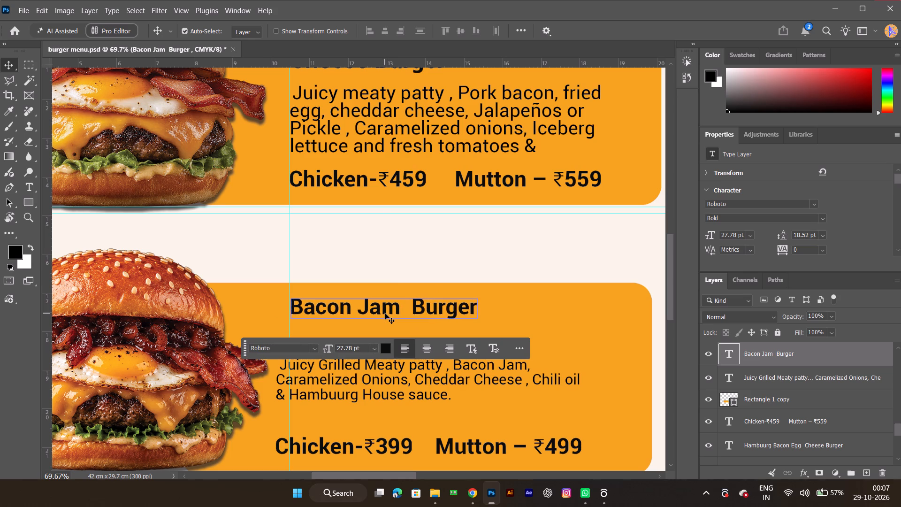
Set the Bacon Jam Burger title to 30 pt.
click(749, 235)
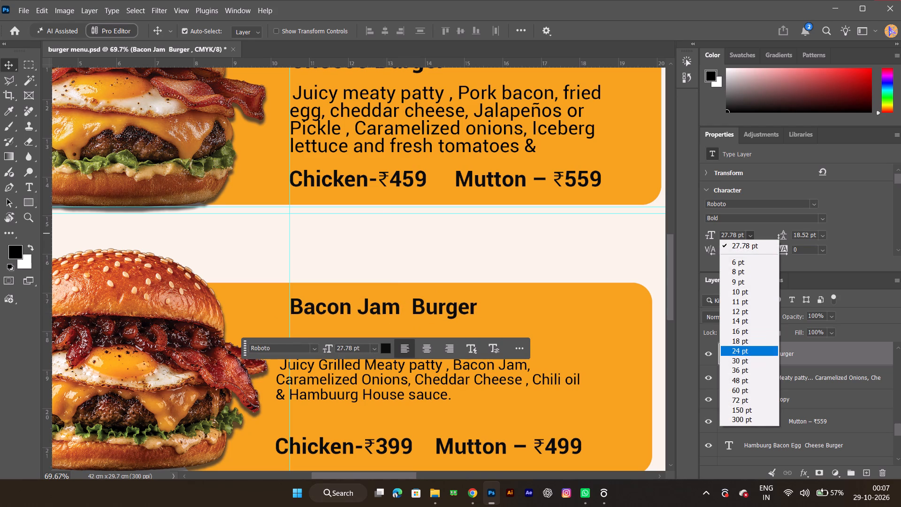
click(754, 358)
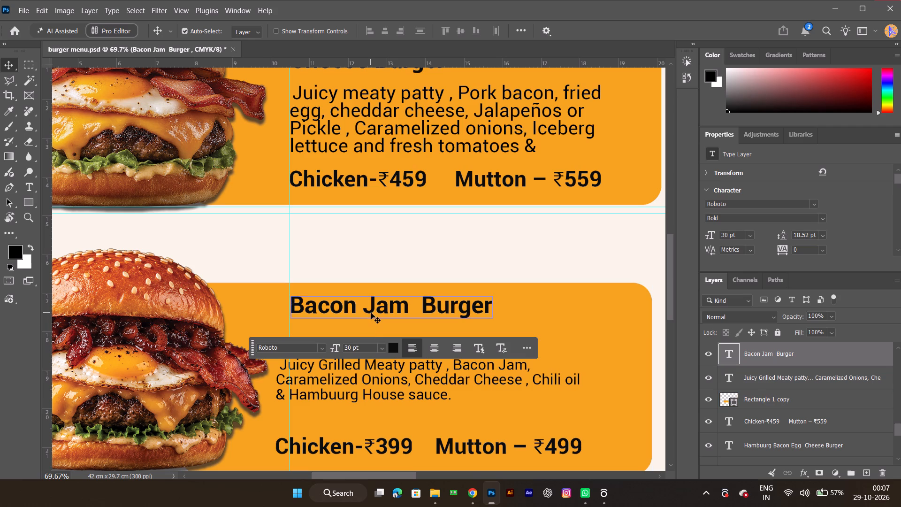
Move the Bacon Jam Burger title down about 0.2 cm, nudging it slightly left to stay on the vertical text guide.
drag(374, 310, 374, 315)
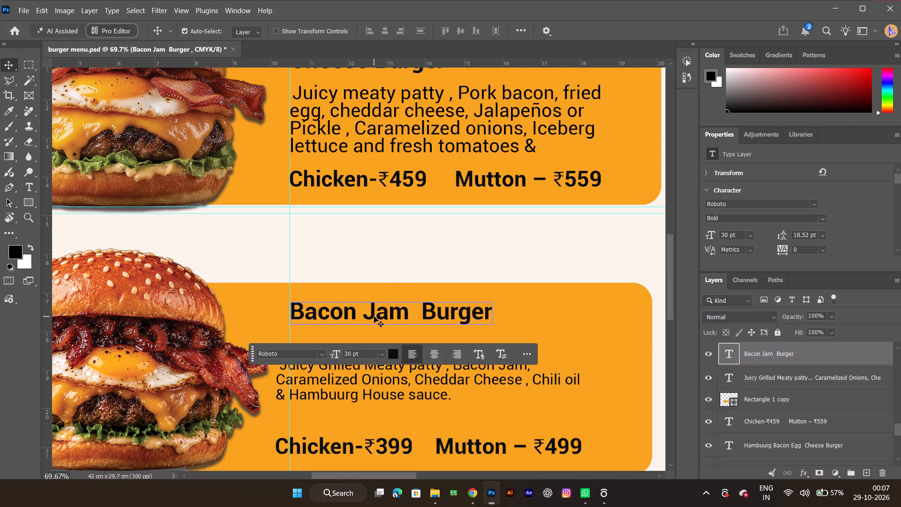
key(Left)
key(Left)
key(Down)
key(Down)
key(Down)
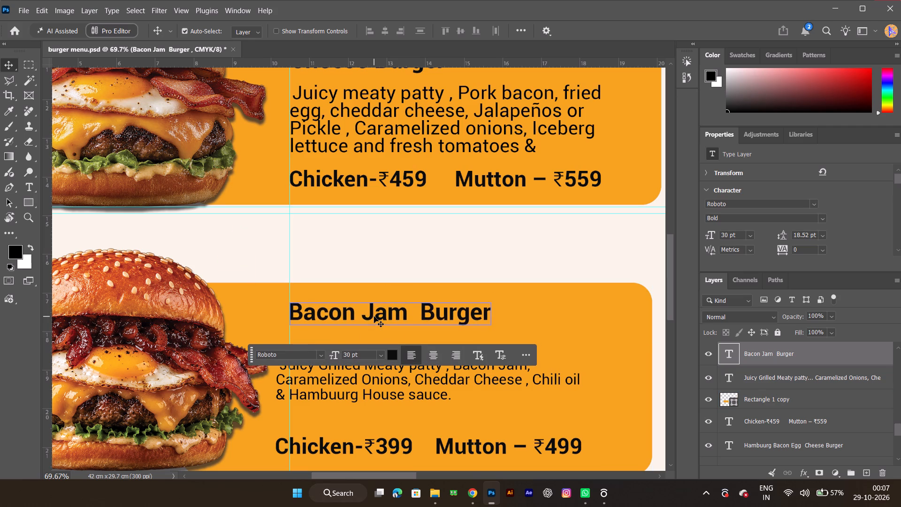
key(Down)
Set the Bacon Jam Burger description to 24 pt and move it right to the vertical text guide, slightly higher.
click(387, 377)
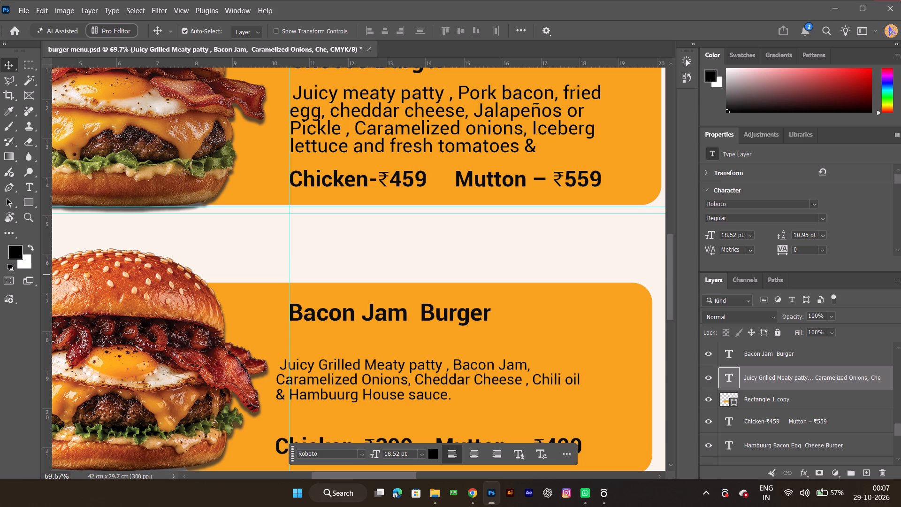
click(747, 237)
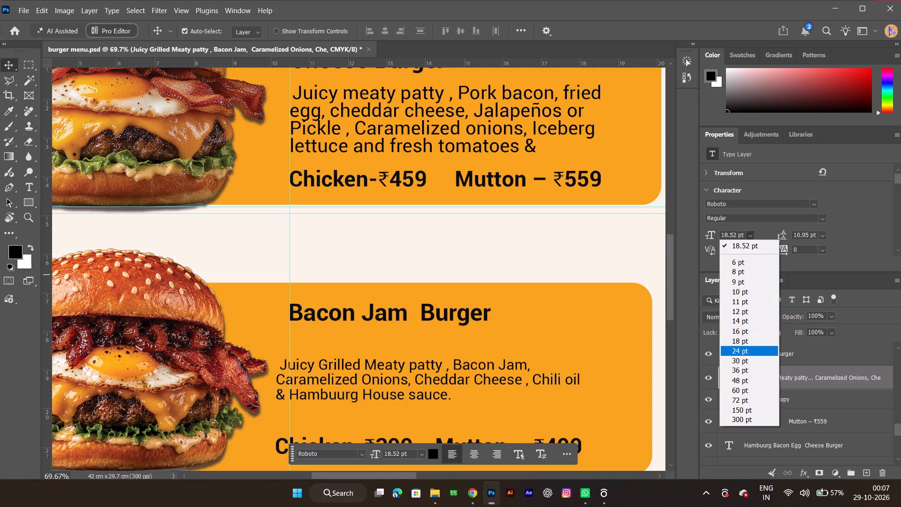
click(739, 351)
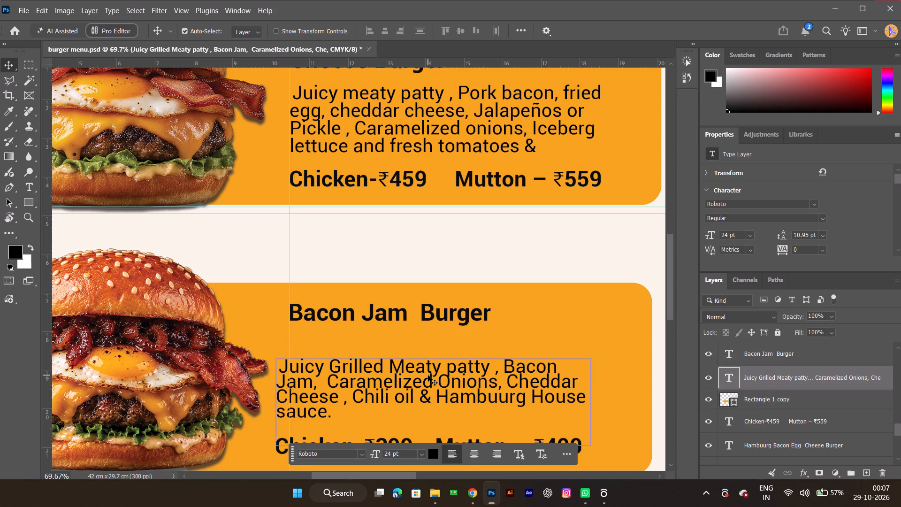
drag(428, 375, 443, 369)
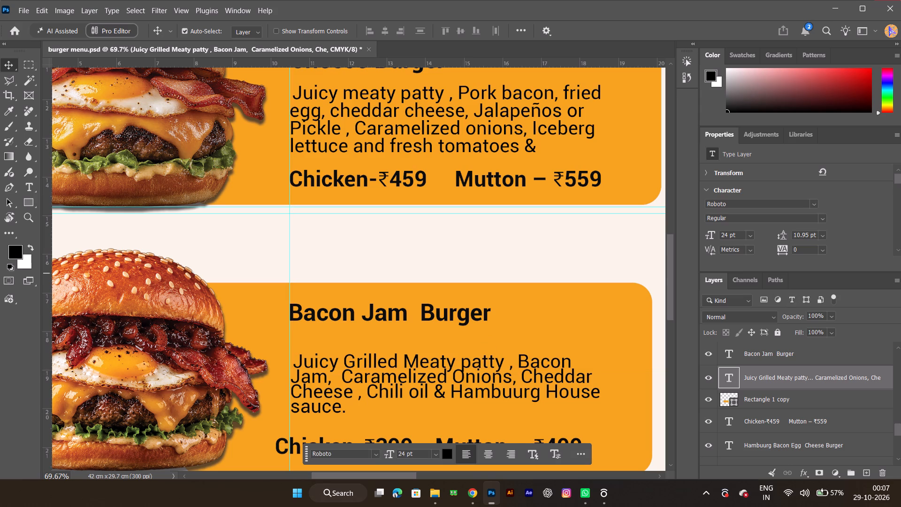
Set the Bacon Jam Burger description's leading to 13 pt.
click(819, 237)
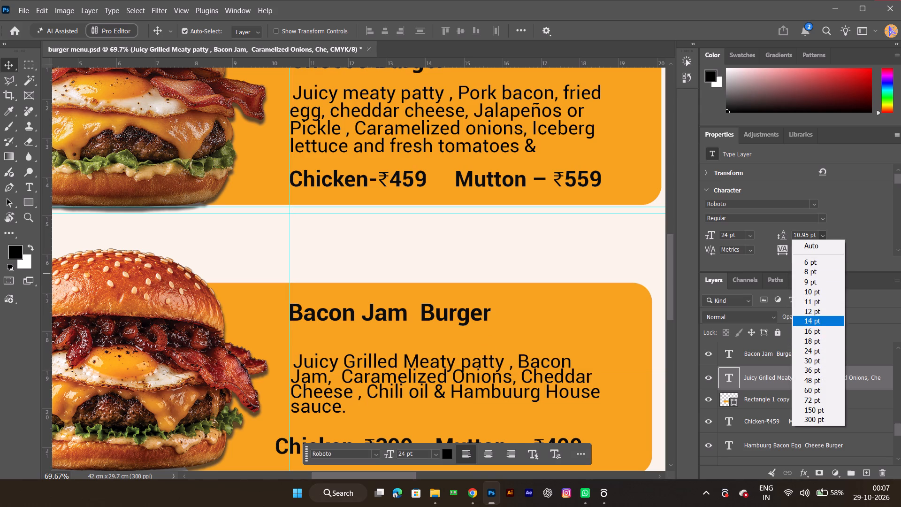
double_click(802, 235)
double_click(802, 235)
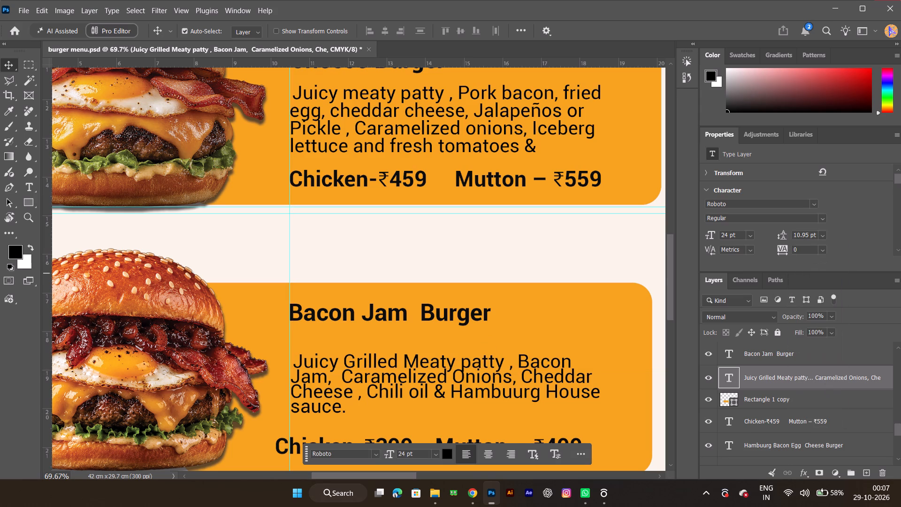
scroll(802, 235, up, 2)
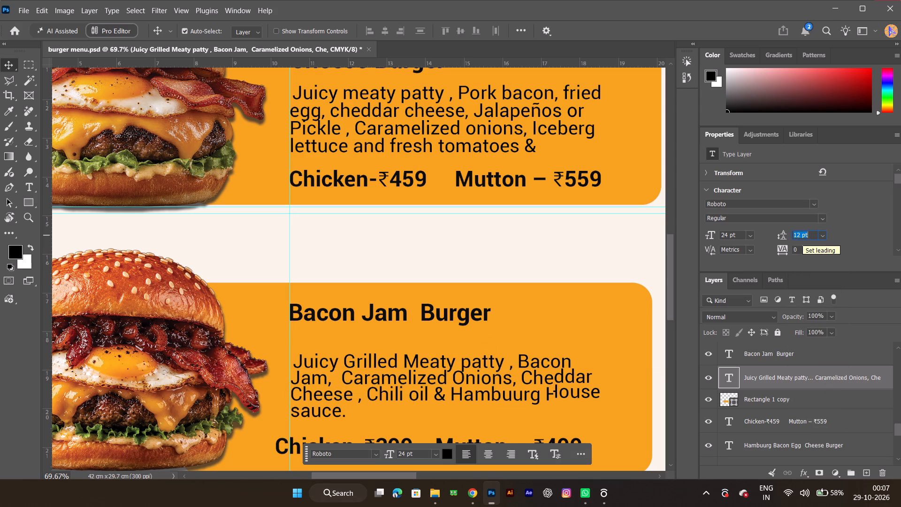
scroll(802, 235, up, 1)
key(Return)
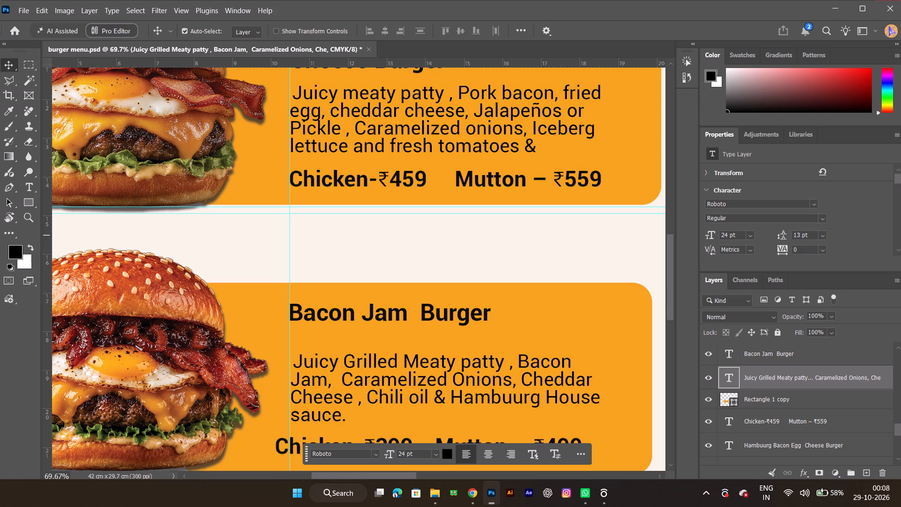
Move the Bacon Jam Burger description up about 0.2 cm and slightly left so its lines start at the vertical text guide.
key(space)
key(space)
key(space)
key(space)
key(space)
key(space)
drag(464, 381, 450, 338)
drag(391, 330, 391, 327)
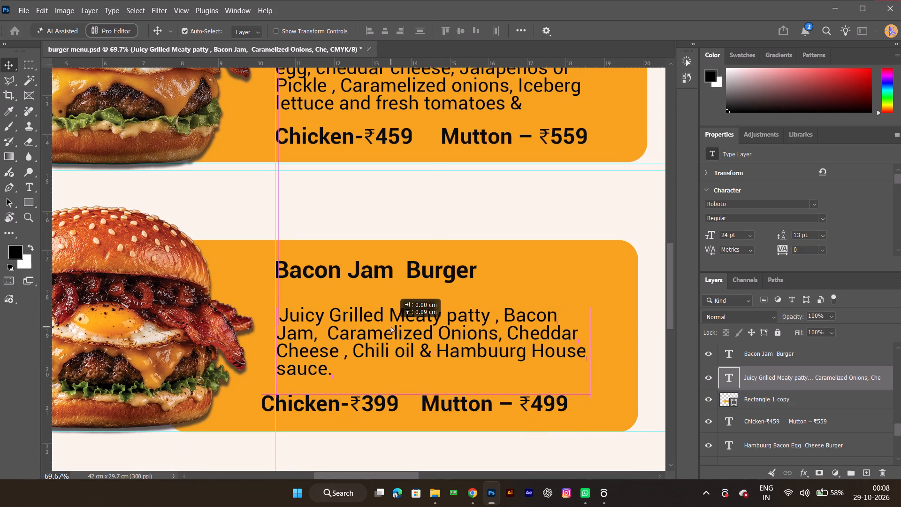
drag(391, 327, 389, 322)
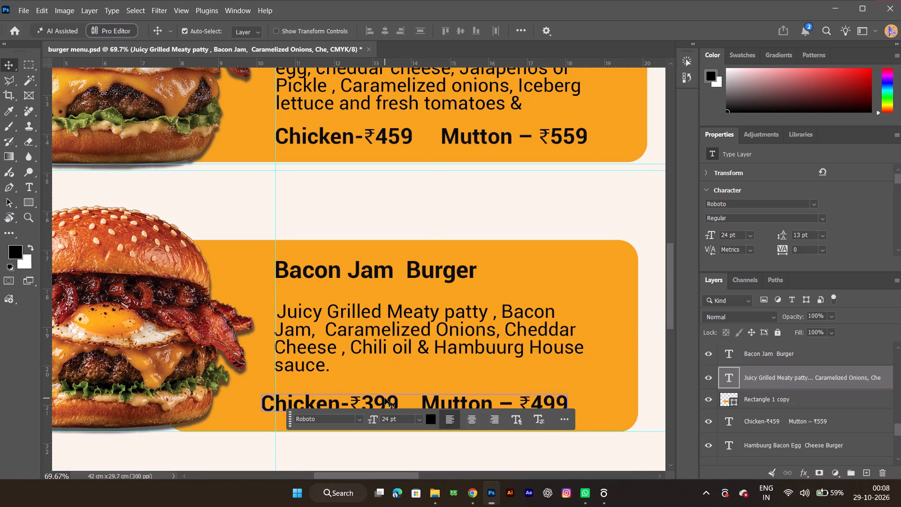
Move the Bacon Jam Burger price line right onto the vertical text guide and nudge its description slightly right to match.
drag(385, 398, 399, 397)
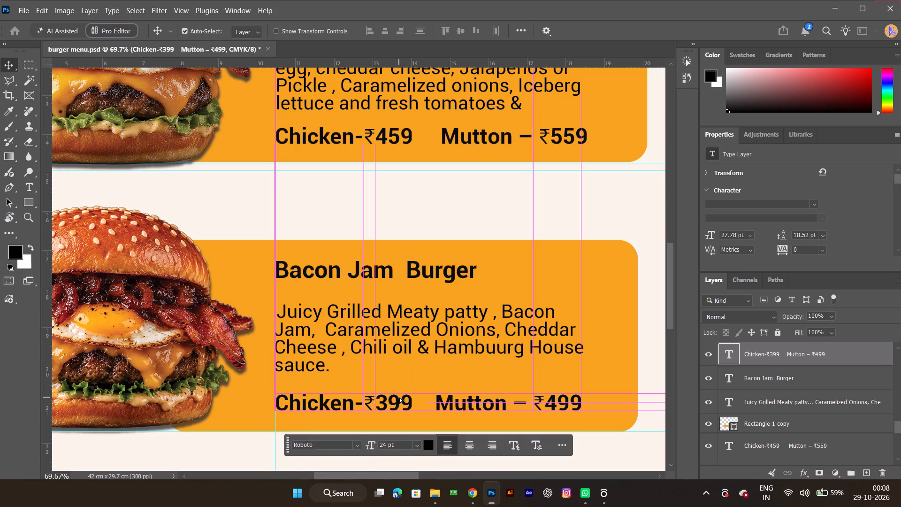
click(382, 341)
key(Right)
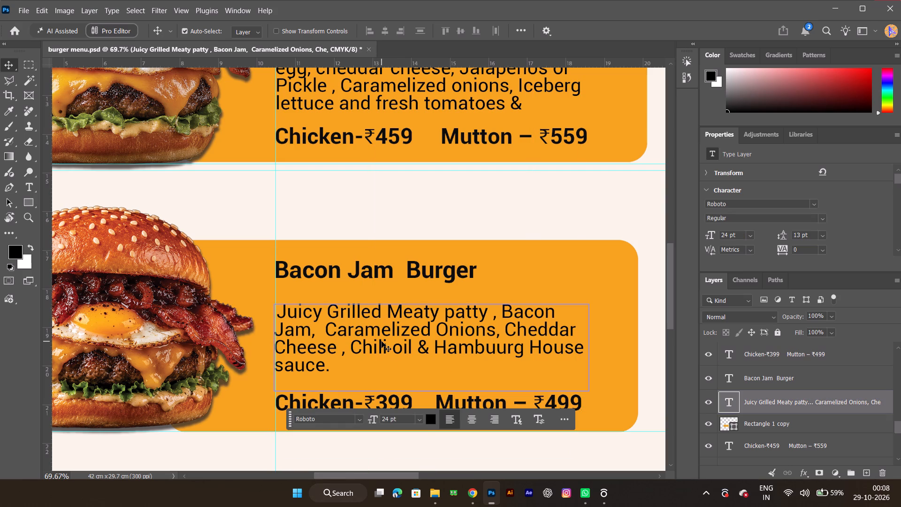
key(Right)
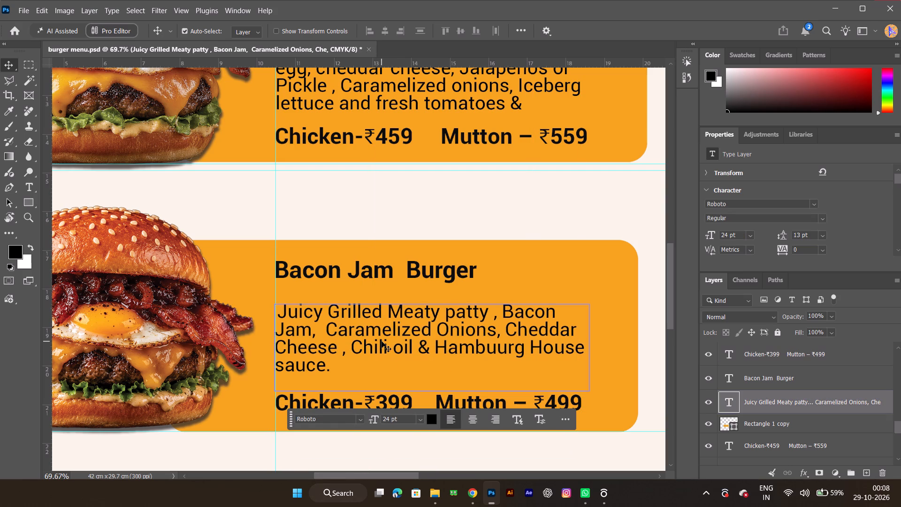
click(586, 205)
ctrl+alt+scroll(465, 312, down, 6)
key(space)
key(space)
drag(407, 409, 407, 271)
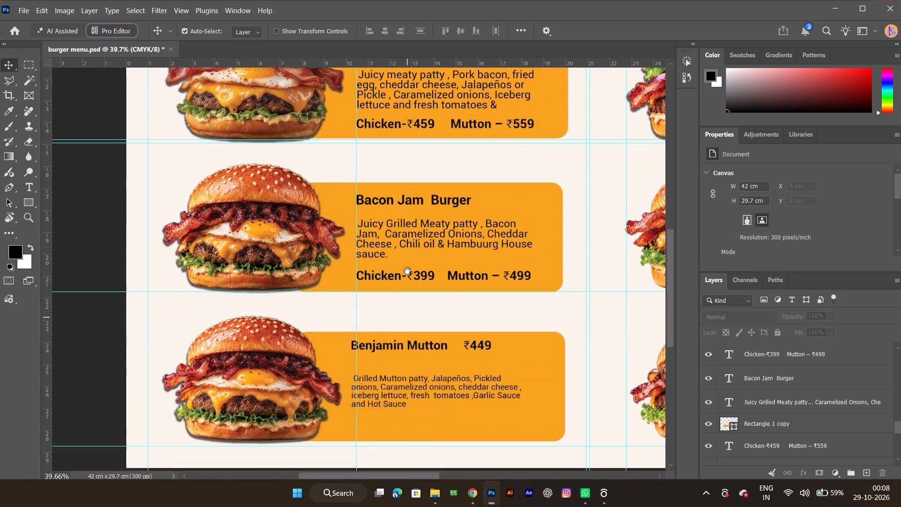
drag(407, 271, 407, 249)
ctrl+alt+scroll(402, 284, up, 8)
drag(374, 261, 384, 274)
drag(387, 370, 399, 371)
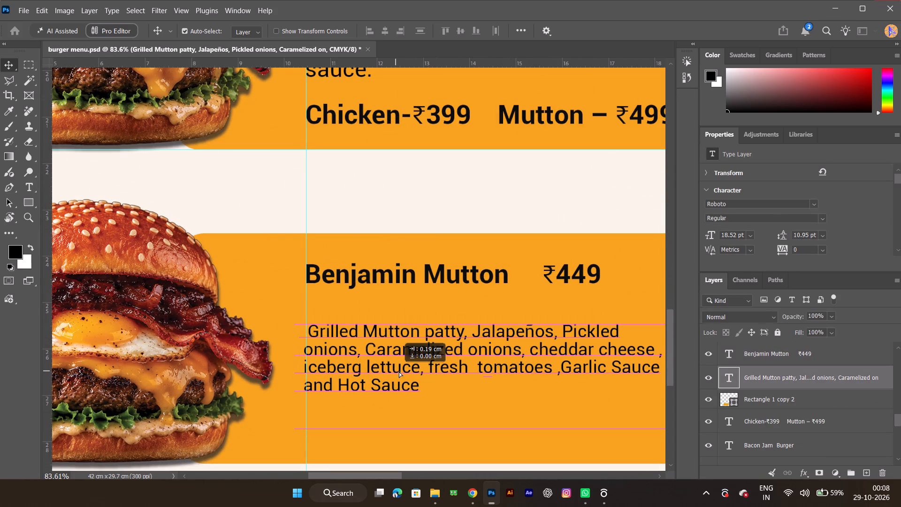
drag(399, 371, 399, 373)
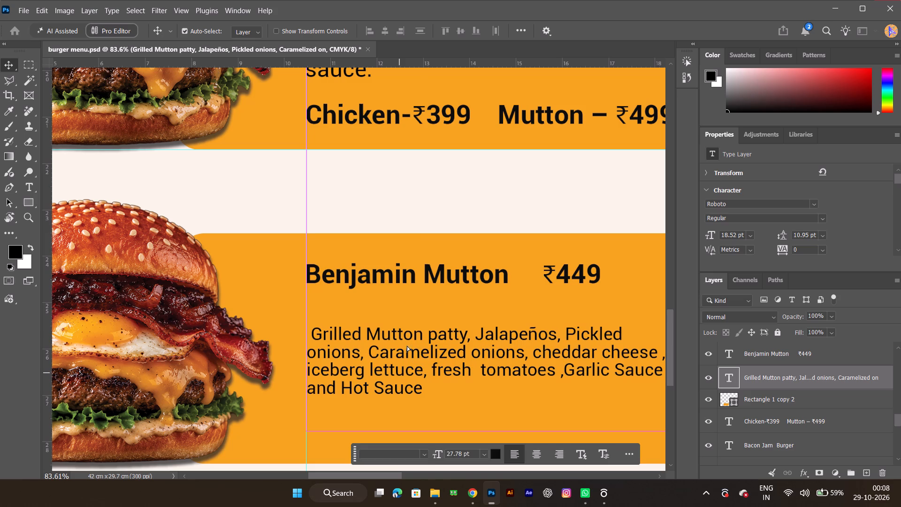
Set the Benjamin Mutton title and price text to 30 pt.
click(415, 283)
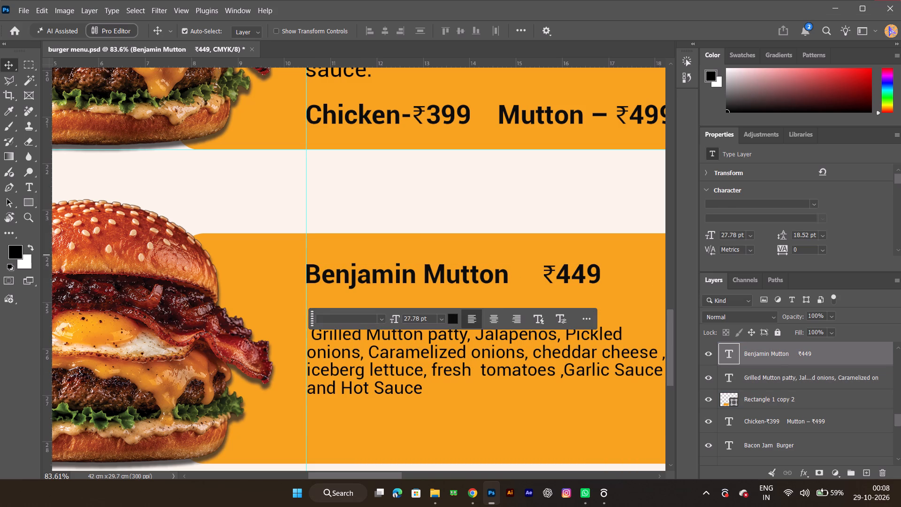
click(752, 235)
click(750, 361)
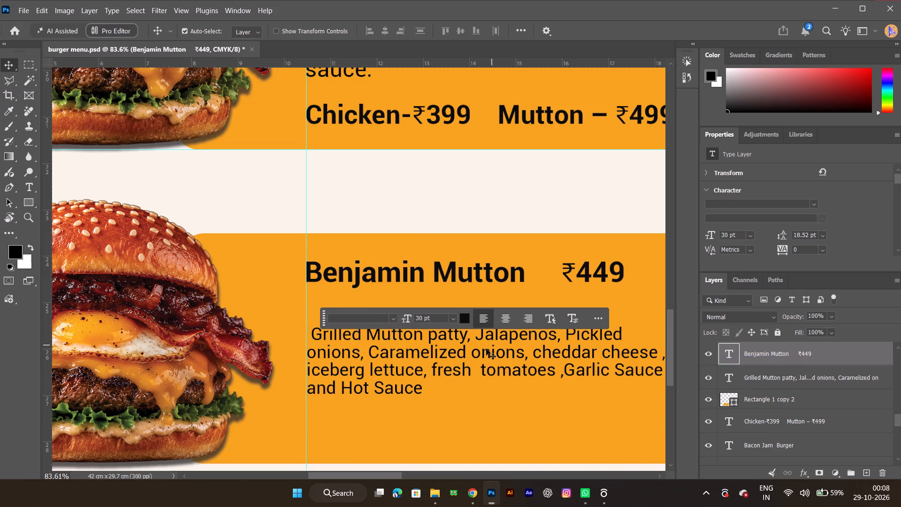
Set the Benjamin Mutton description to 24 pt with 13 pt leading.
click(464, 354)
click(745, 237)
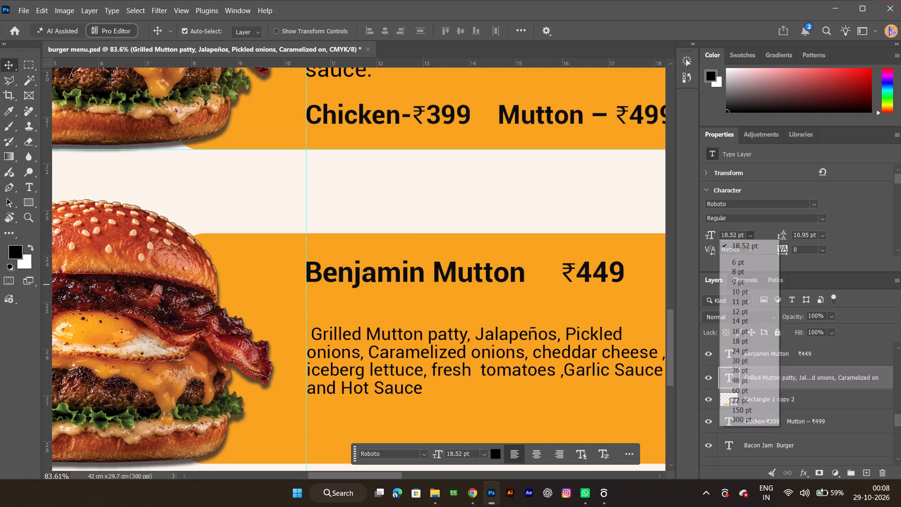
click(751, 349)
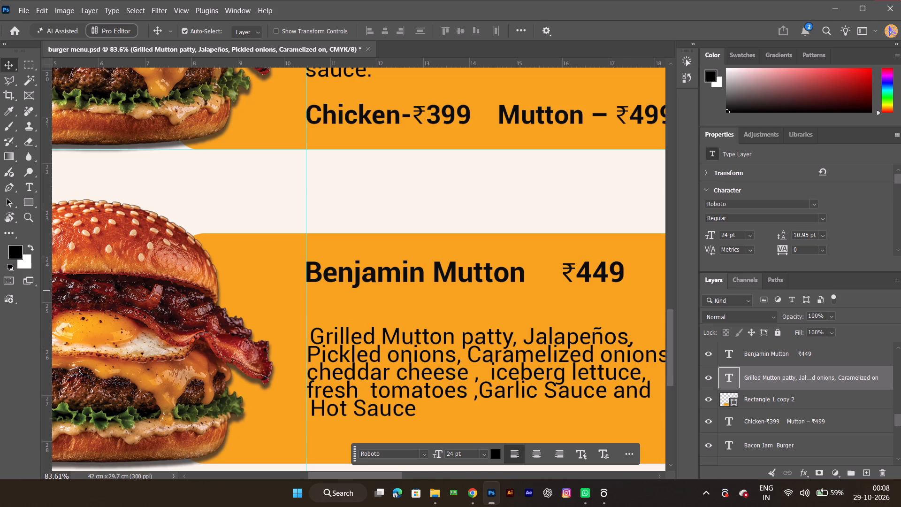
double_click(813, 236)
double_click(809, 232)
scroll(809, 232, up, 3)
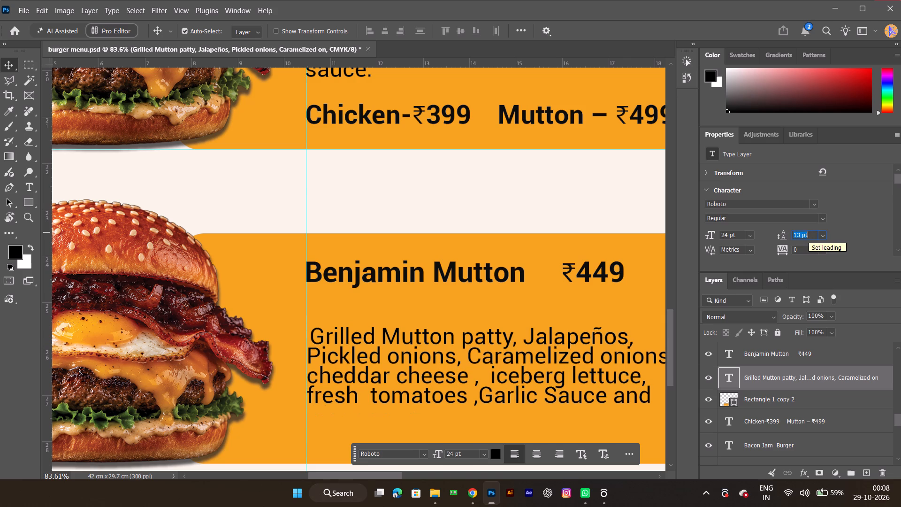
key(Return)
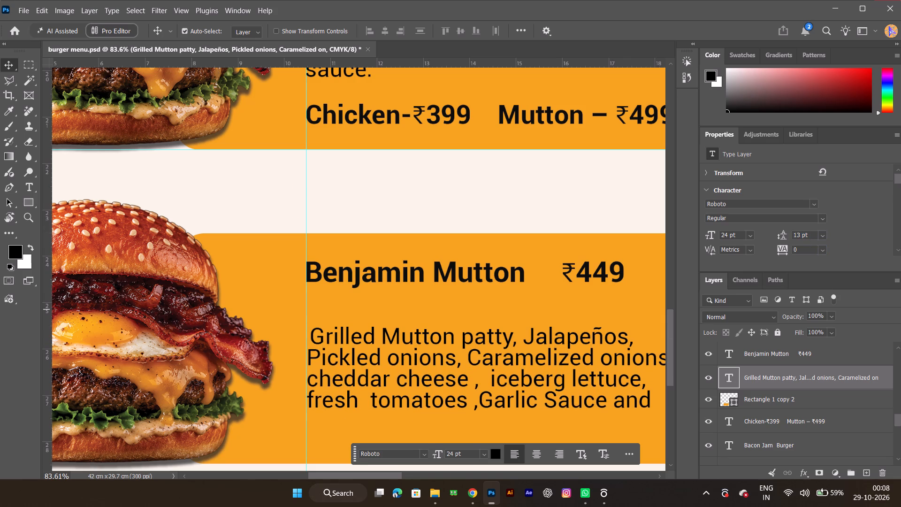
Review the full menu layout, comparing the cards and item text across both columns.
ctrl+alt+scroll(519, 301, down, 13)
key(space)
key(space)
key(space)
key(space)
key(space)
key(space)
key(space)
drag(529, 244, 372, 356)
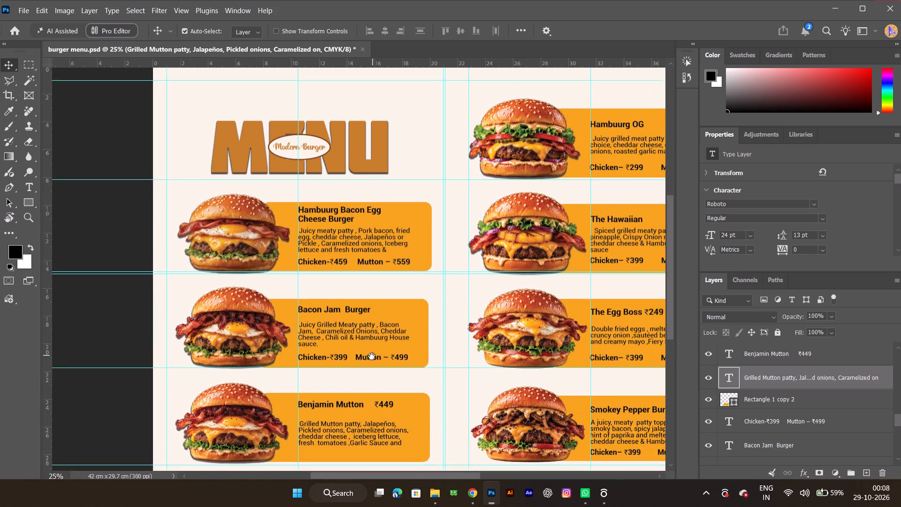
drag(372, 356, 369, 360)
ctrl+alt+scroll(432, 298, down, 3)
key(space)
key(space)
key(space)
key(space)
key(space)
key(space)
key(space)
key(space)
key(space)
key(space)
key(space)
key(space)
key(space)
key(space)
drag(496, 320, 424, 317)
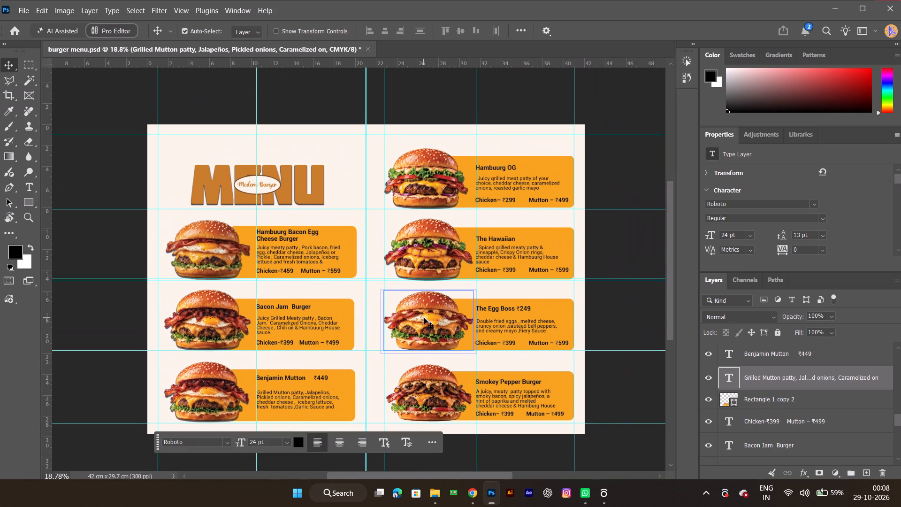
Switch to Chrome and search Google in a new tab for "doodling art for food menu design".
click(471, 498)
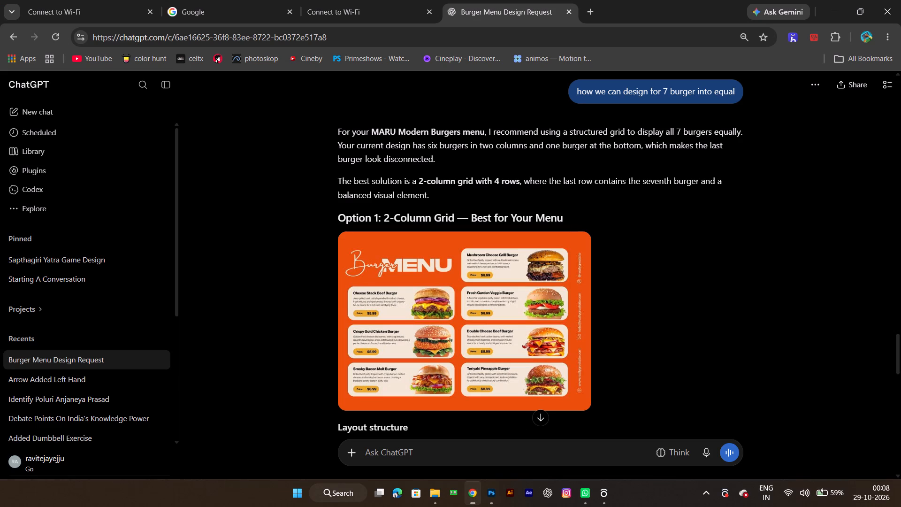
click(595, 4)
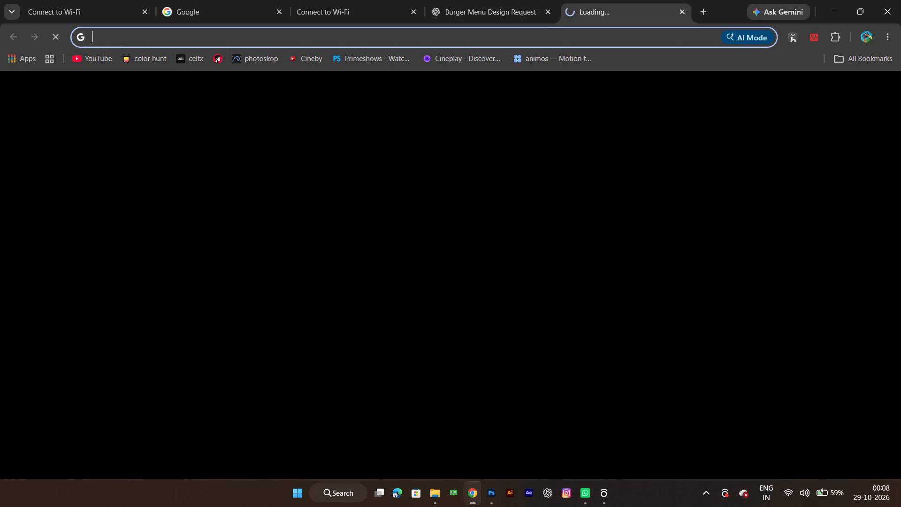
click(542, 39)
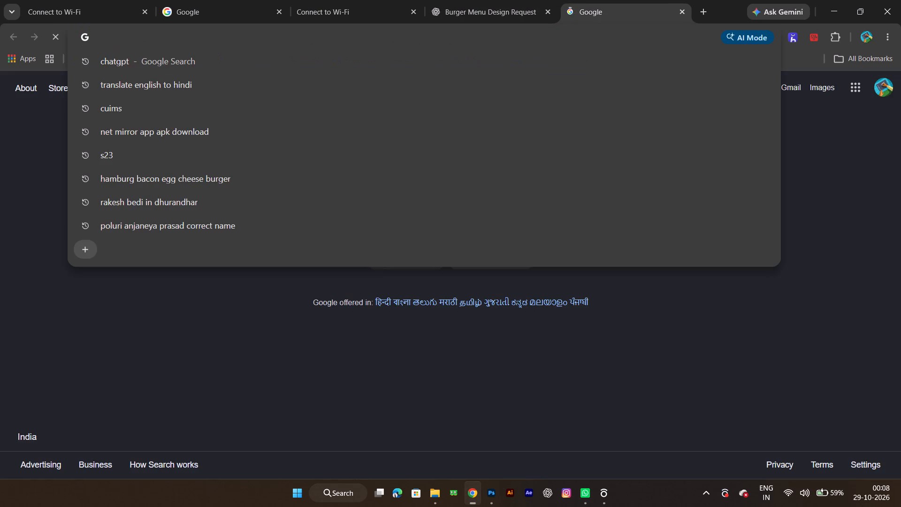
text(doog)
key(BackSpace)
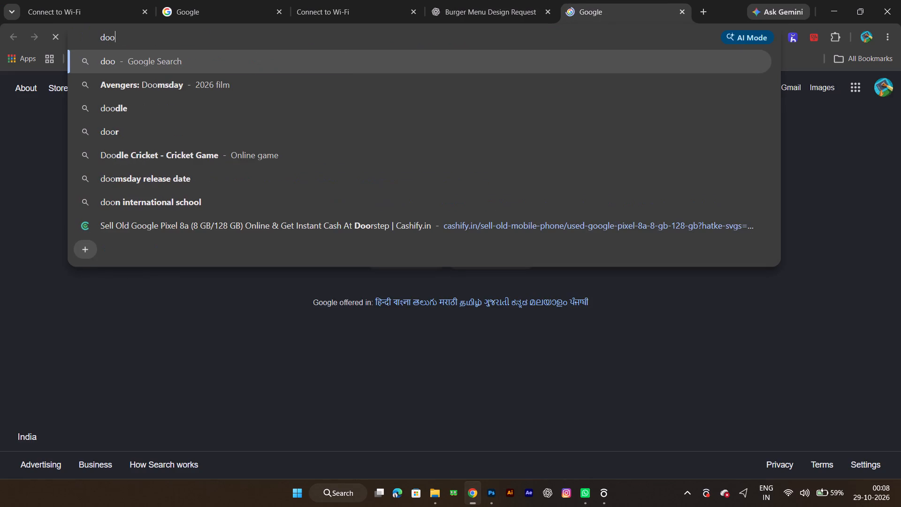
text(dle)
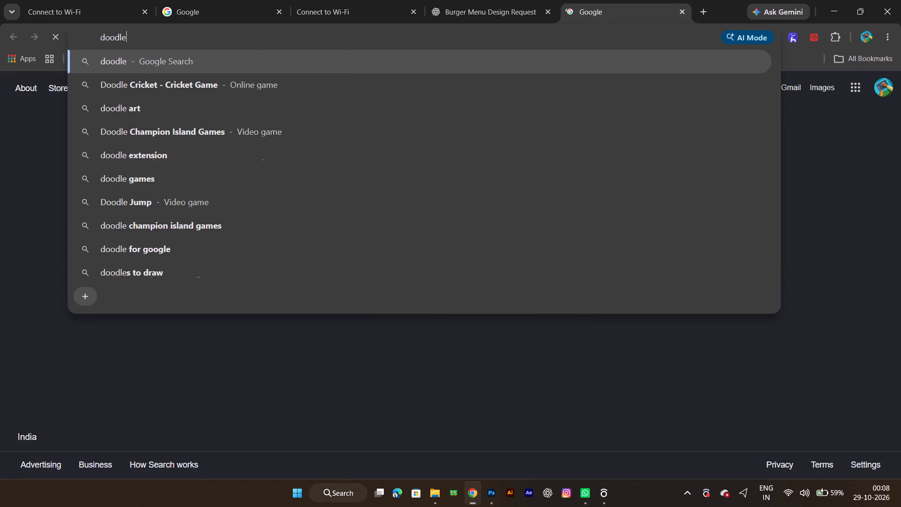
key(BackSpace)
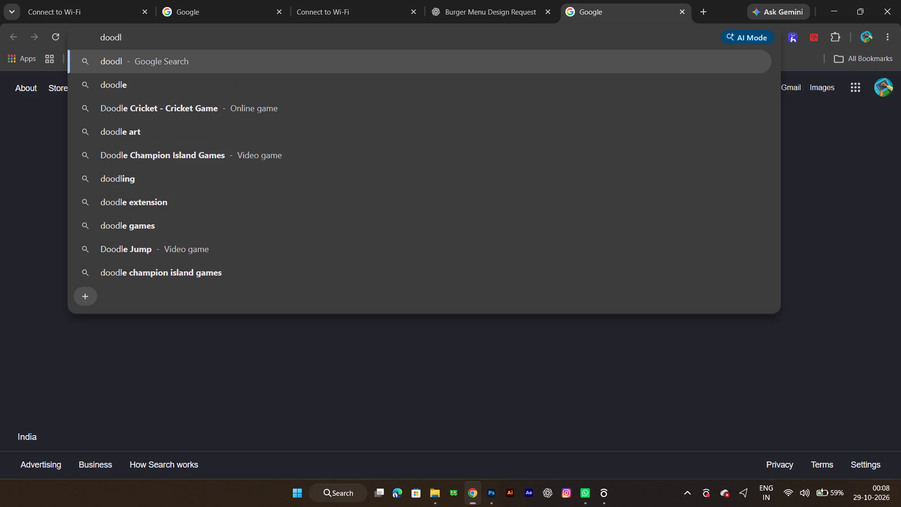
text(ing)
key(space)
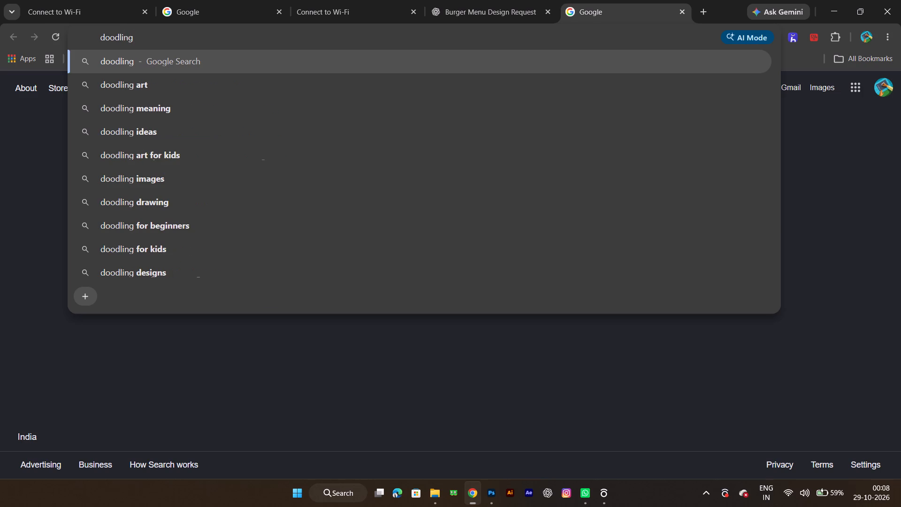
text(art)
key(space)
text(for)
key(space)
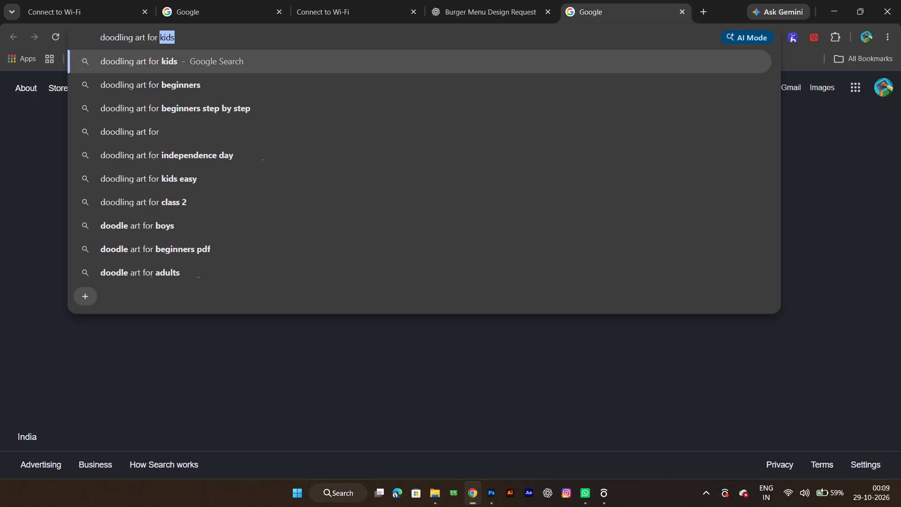
text(food)
key(space)
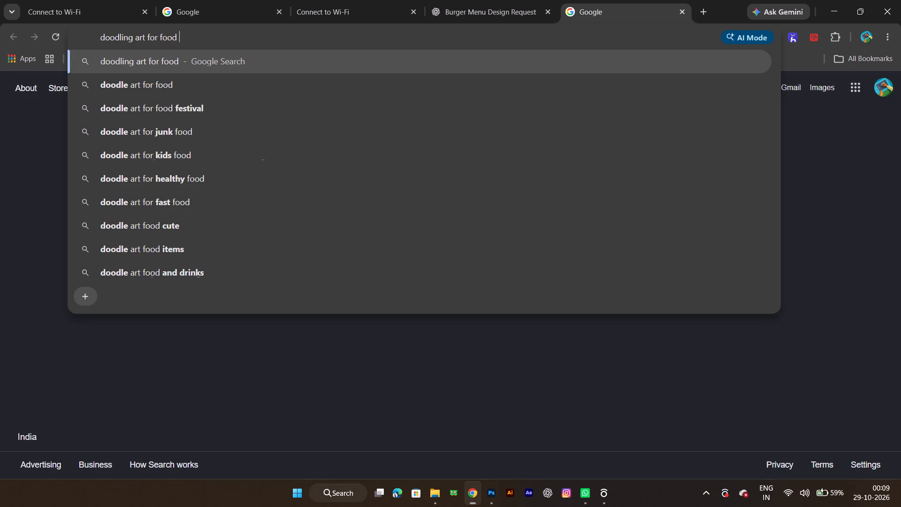
text(menu)
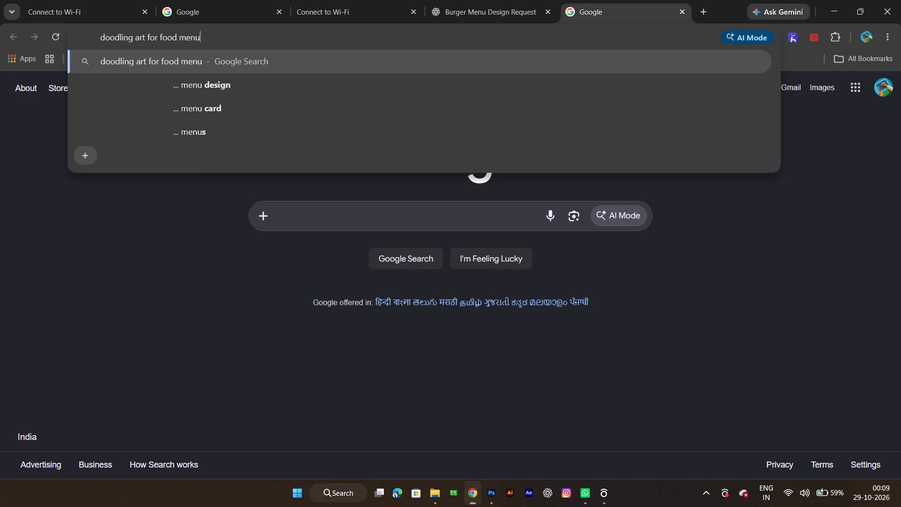
key(Down)
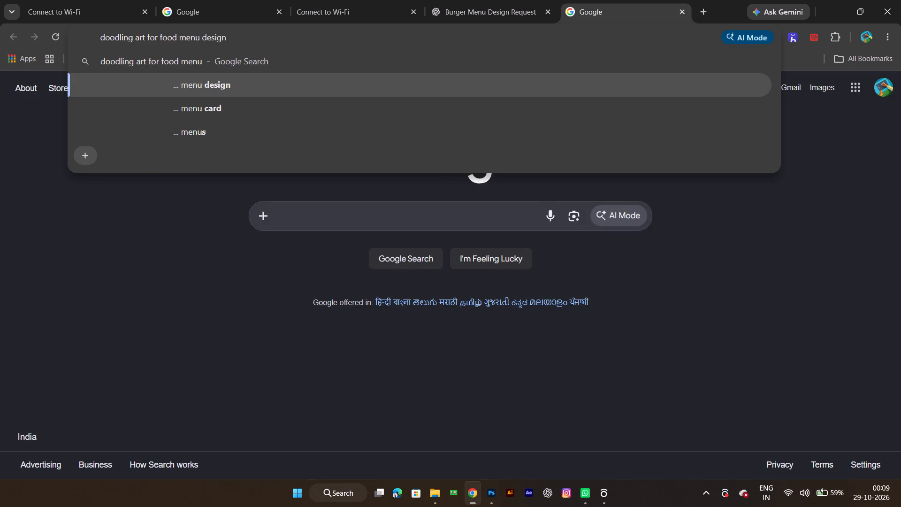
key(Return)
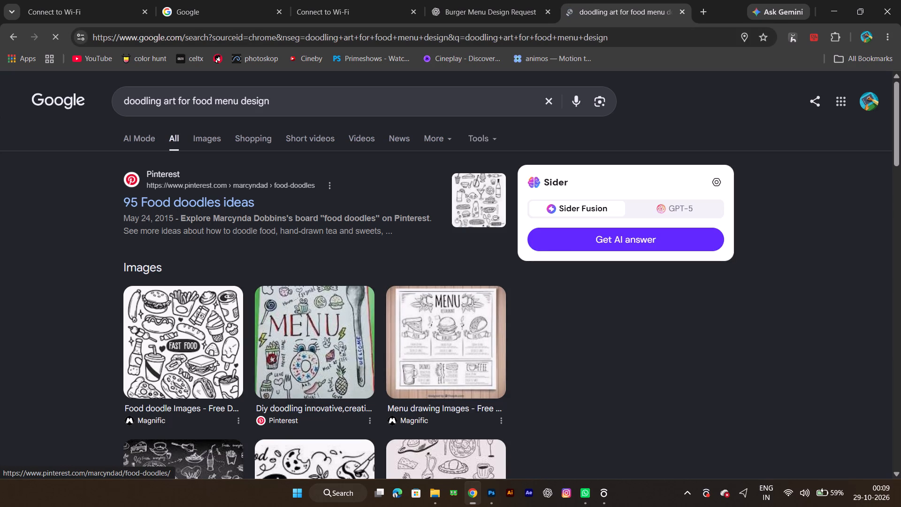
scroll(242, 219, down, 7)
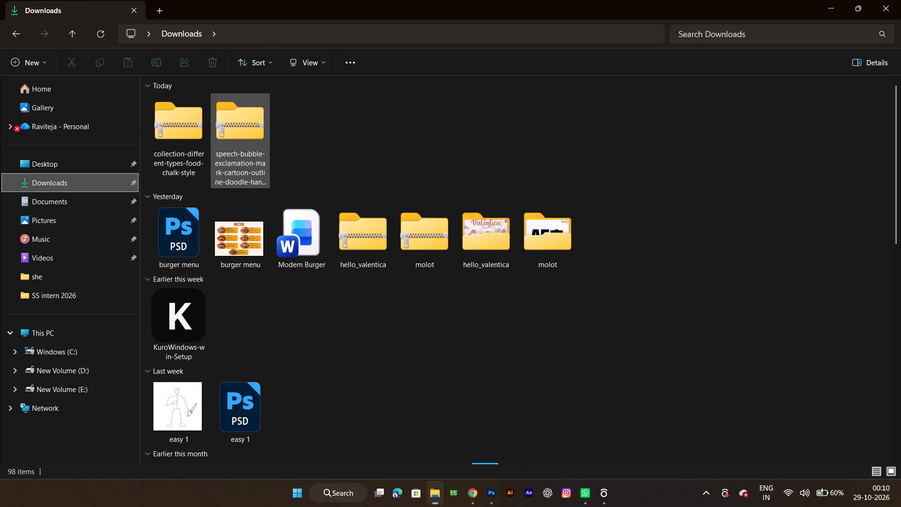
click(252, 147)
click(368, 63)
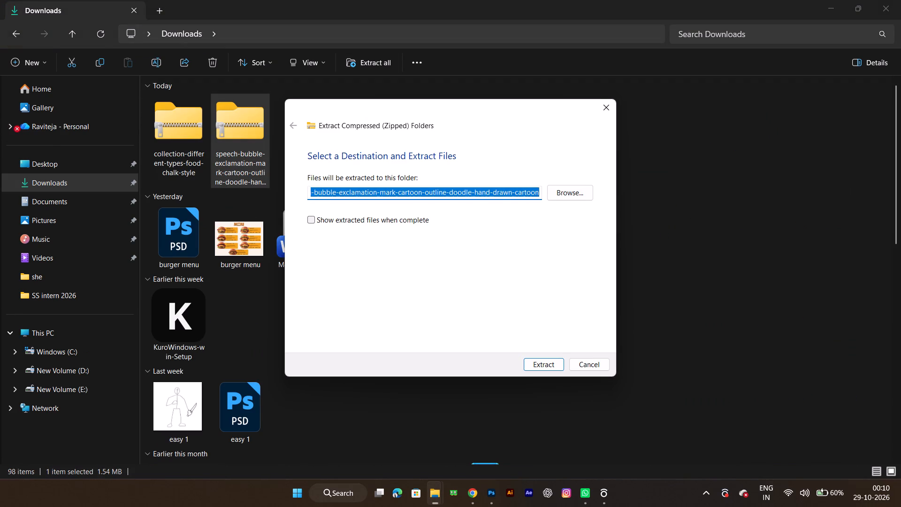
click(528, 359)
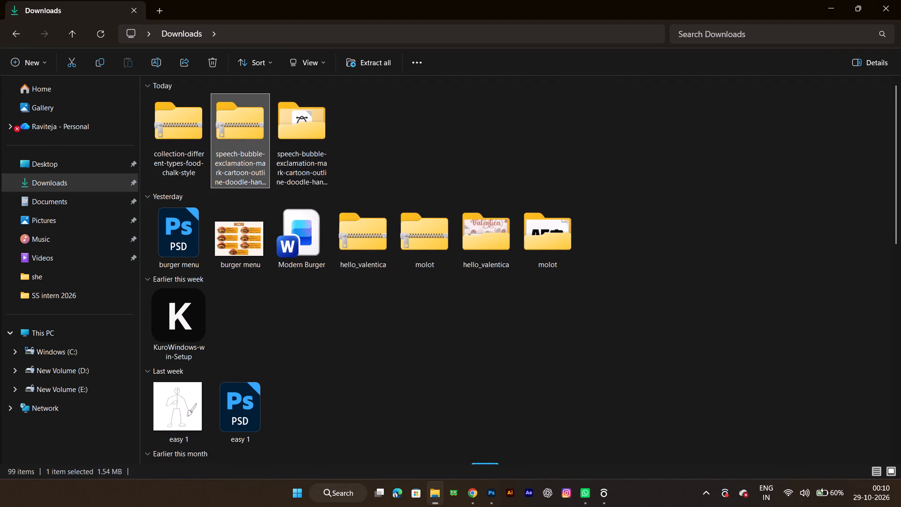
double_click(321, 147)
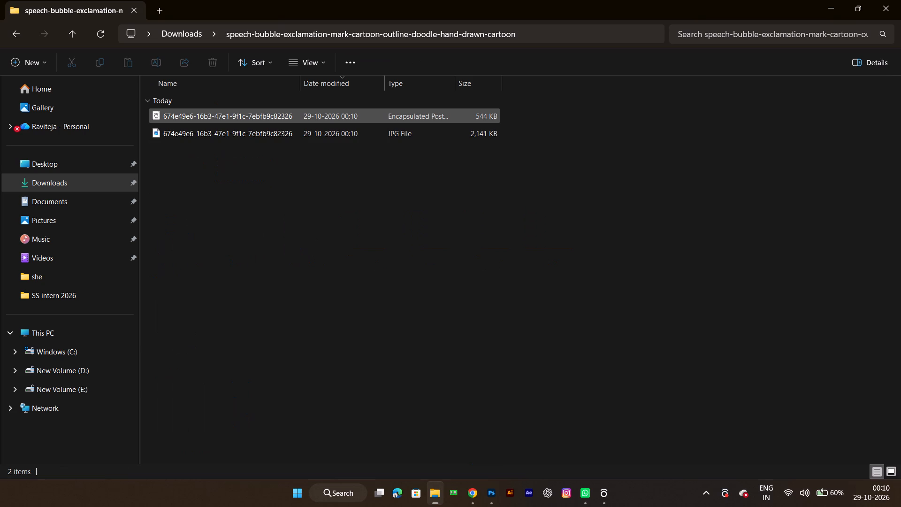
double_click(290, 112)
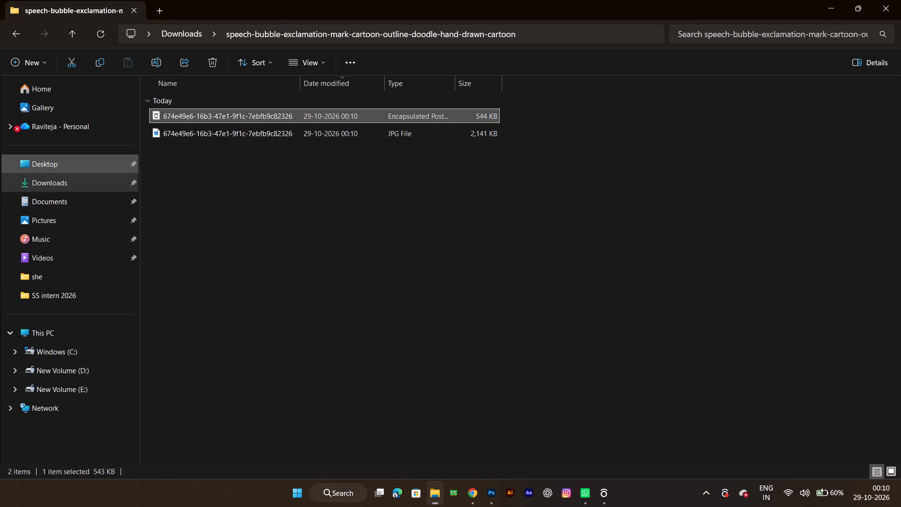
Extract the collection-different-types-food-chalk-style archive in Downloads and open its Illustrator file 261076-P4TA9I-472.
click(177, 33)
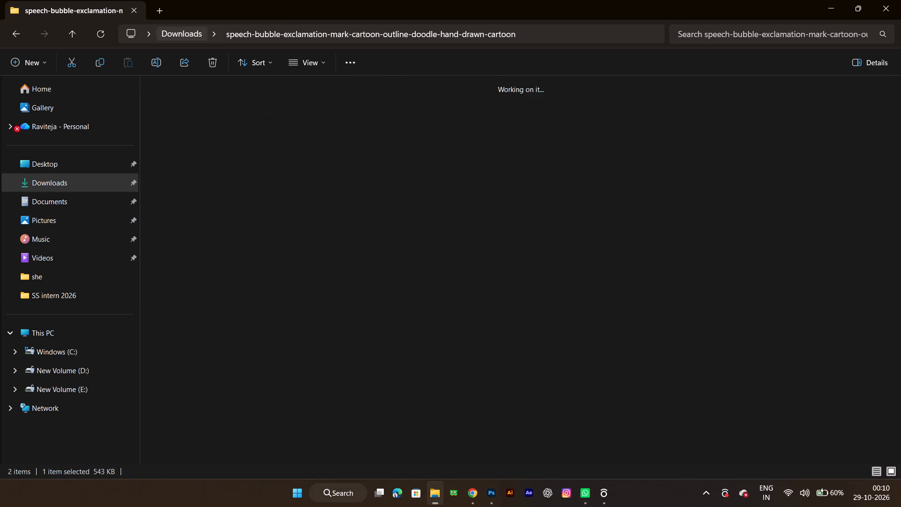
click(185, 138)
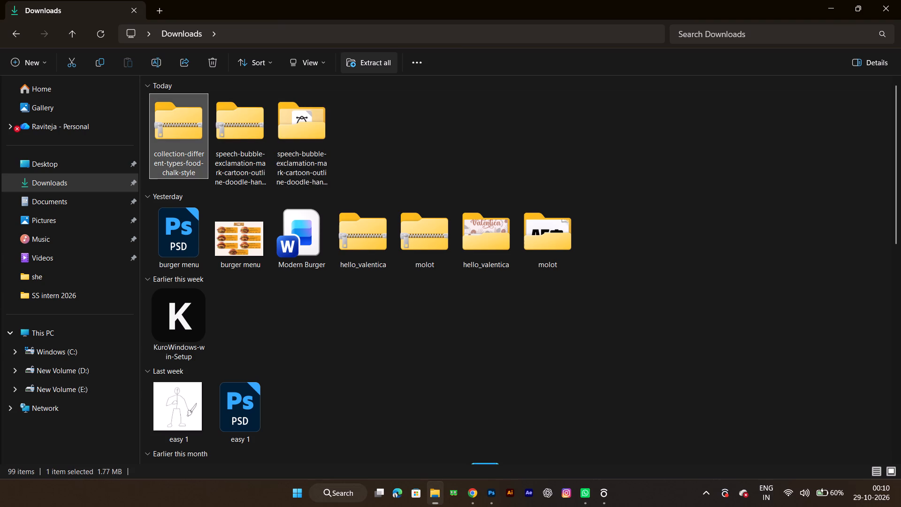
click(373, 61)
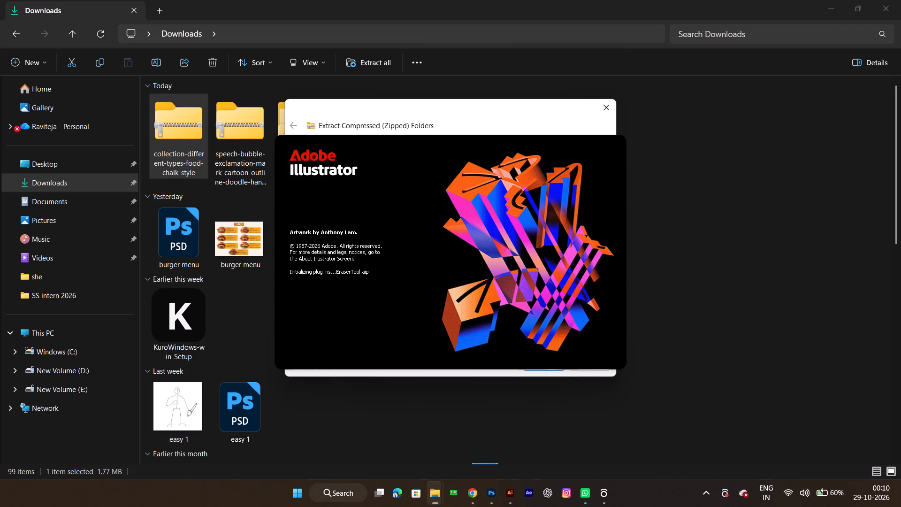
click(554, 112)
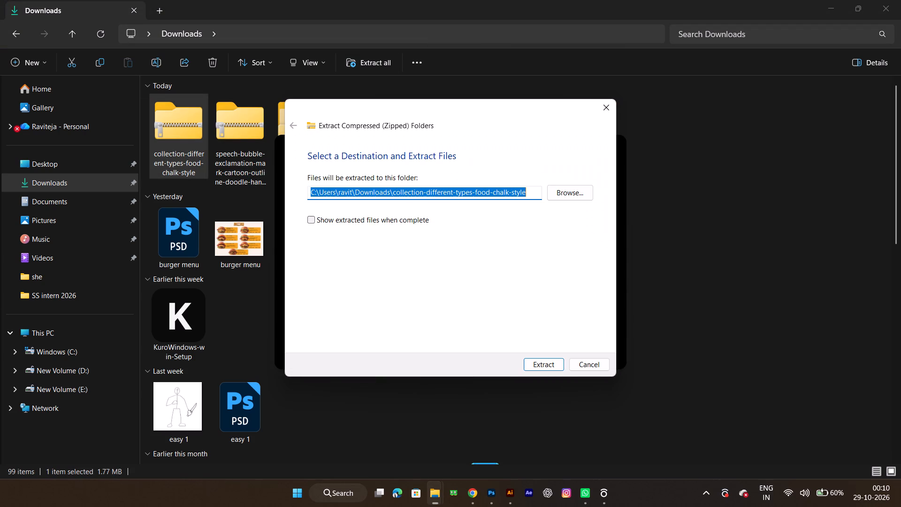
click(534, 363)
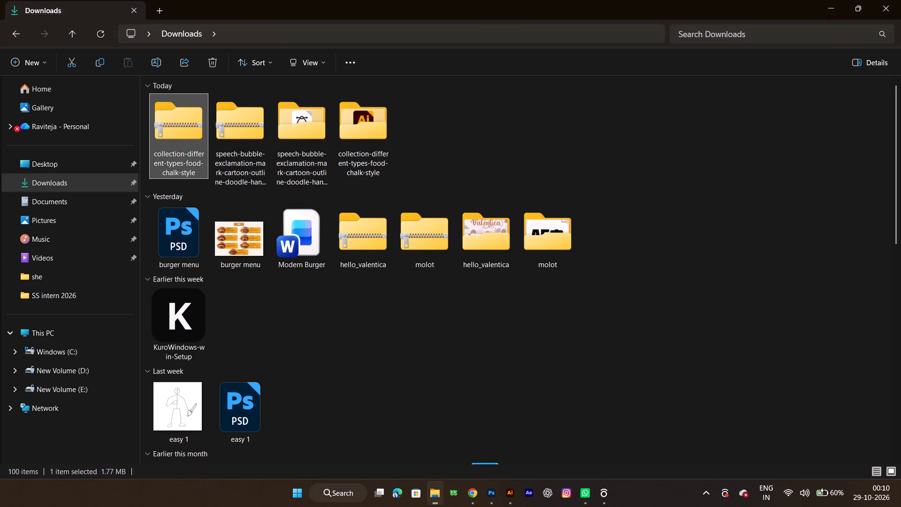
double_click(358, 139)
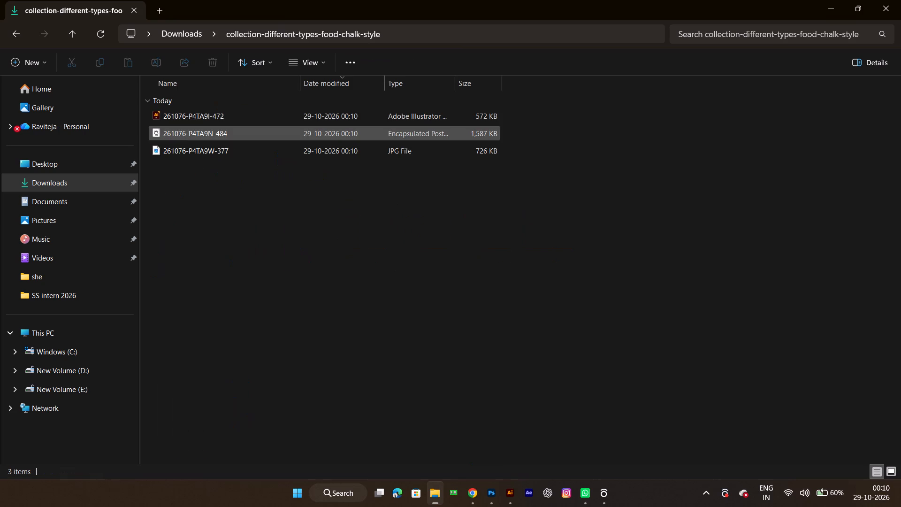
double_click(298, 117)
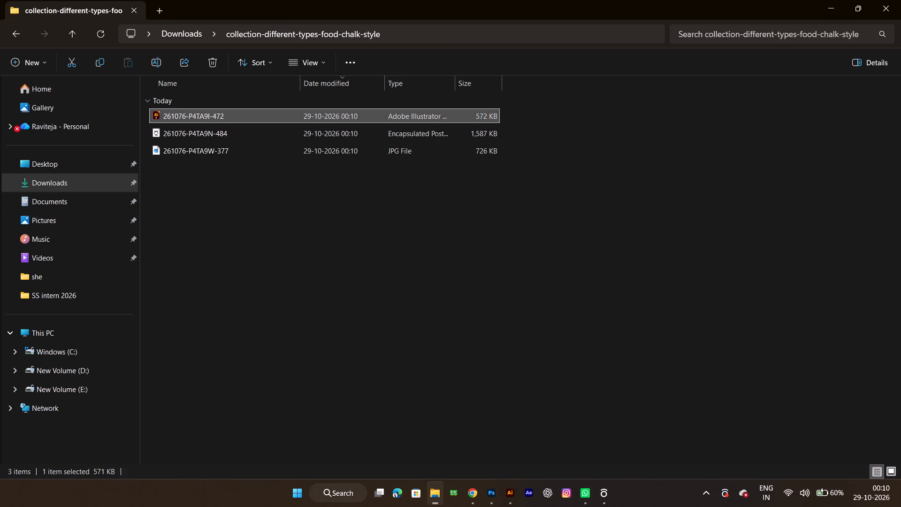
Switch to Illustrator to bring up the chalk-style food doodle file 261076-P4TA9I-472.ai.
click(505, 501)
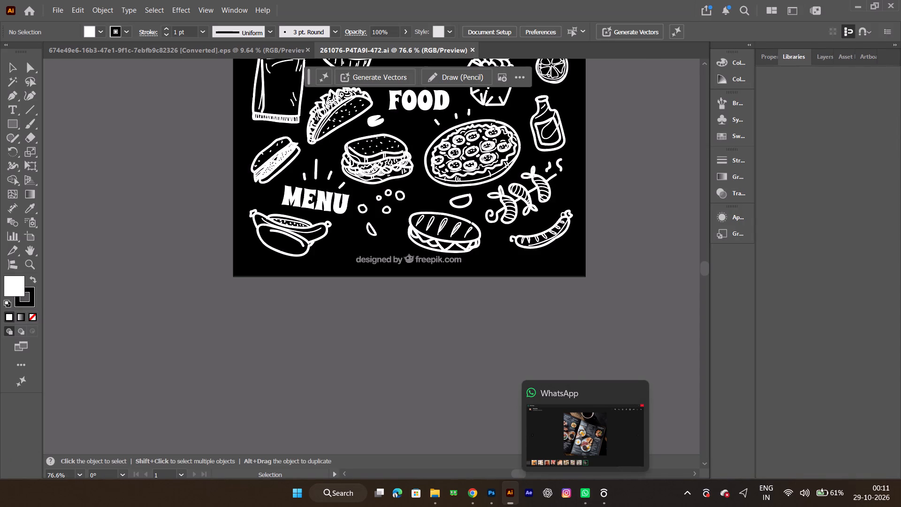
Bring the layered burger doodle from the Illustrator artwork into burger menu.psd in Photoshop, about 3.4 cm wide, at the page's upper-left corner beside the MENU title.
scroll(413, 229, up, 12)
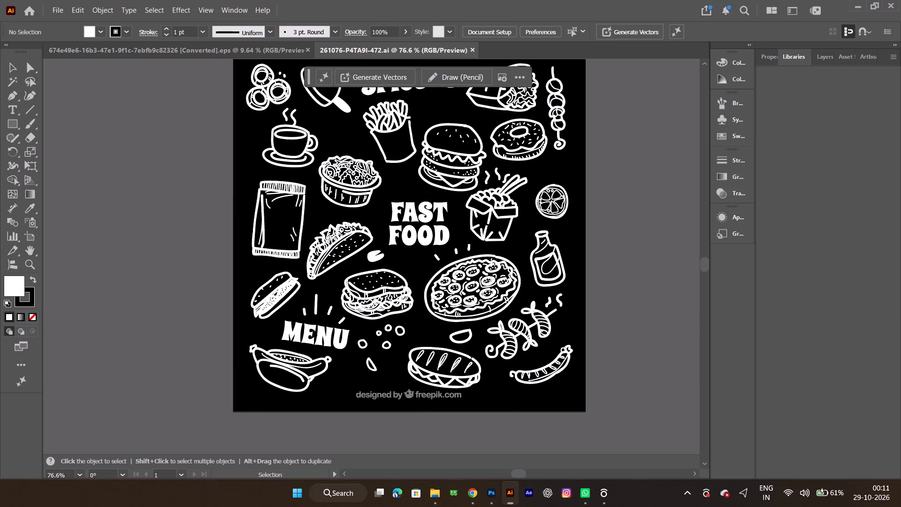
scroll(413, 229, up, 5)
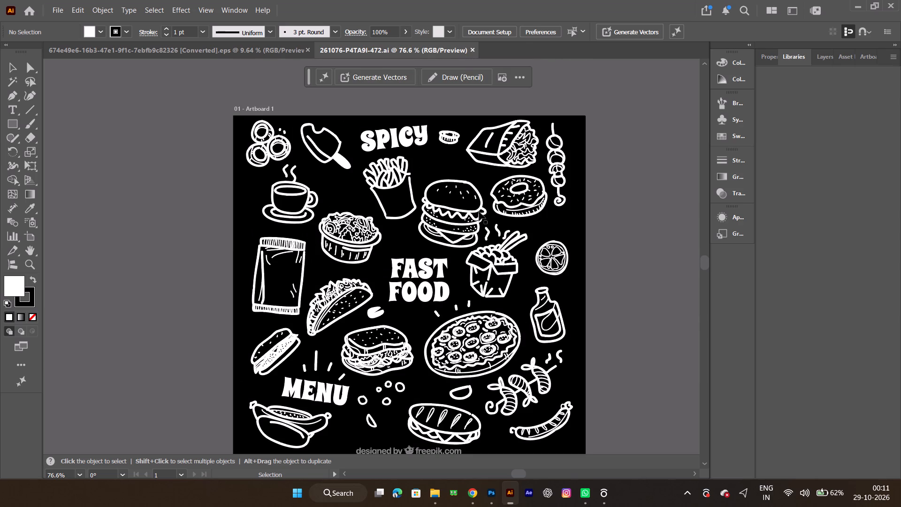
click(468, 214)
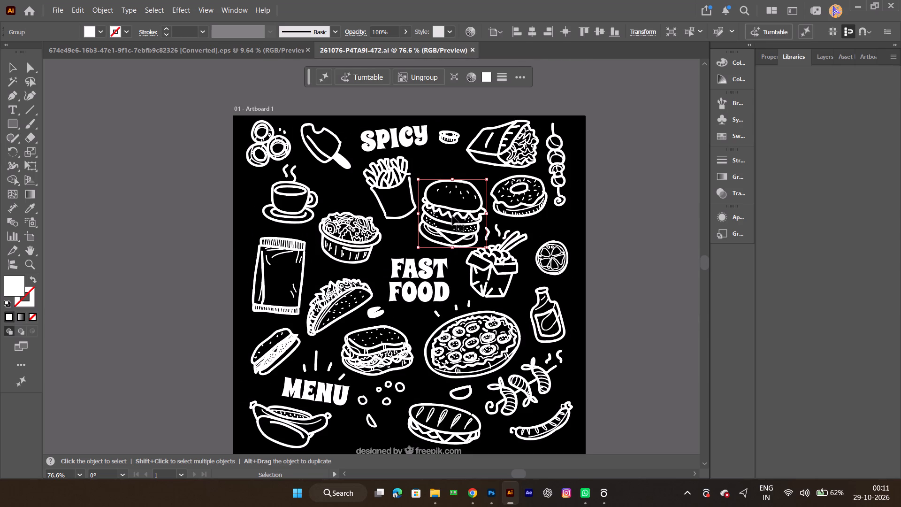
drag(452, 216, 454, 201)
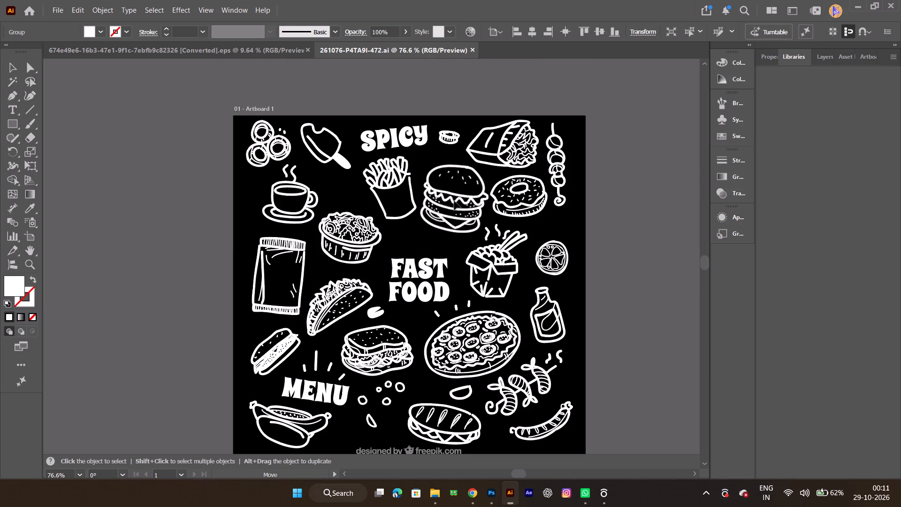
drag(454, 201, 446, 211)
key(alt+Tab)
key(alt+Tab)
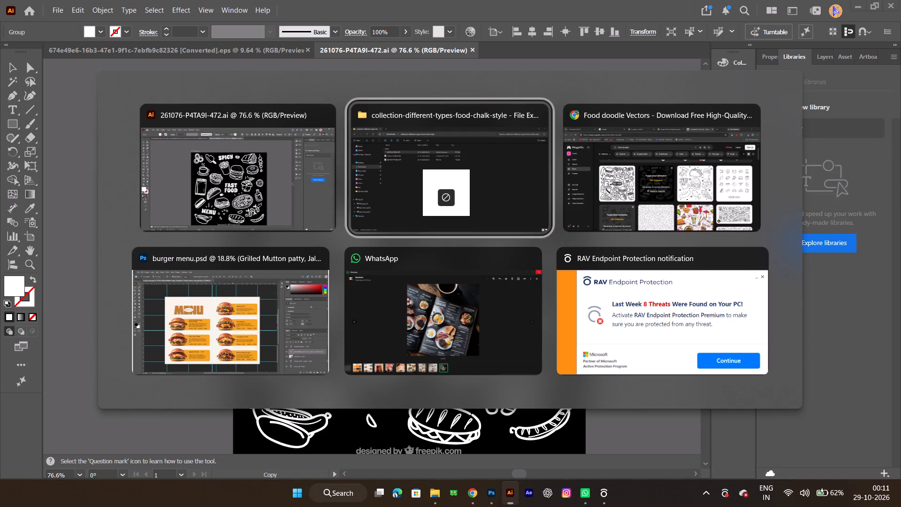
drag(446, 211, 244, 201)
key(alt+Tab)
key(alt+Tab)
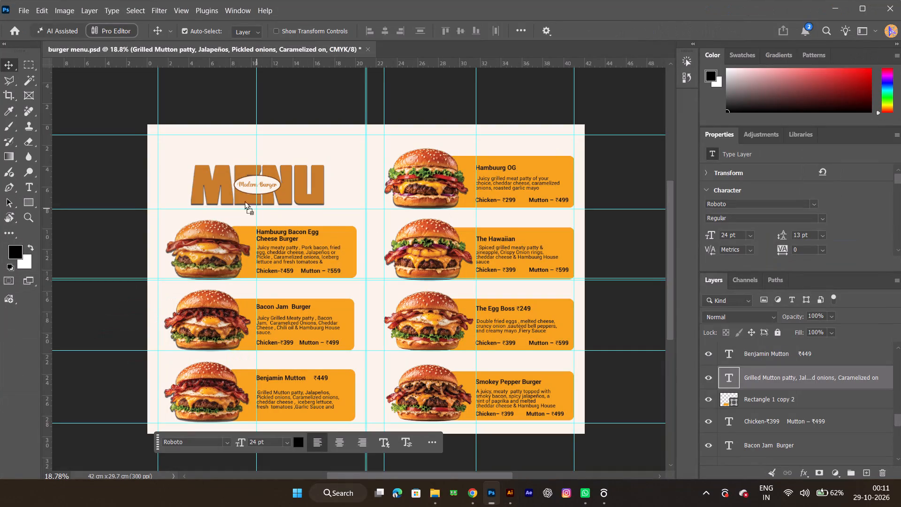
drag(244, 201, 176, 150)
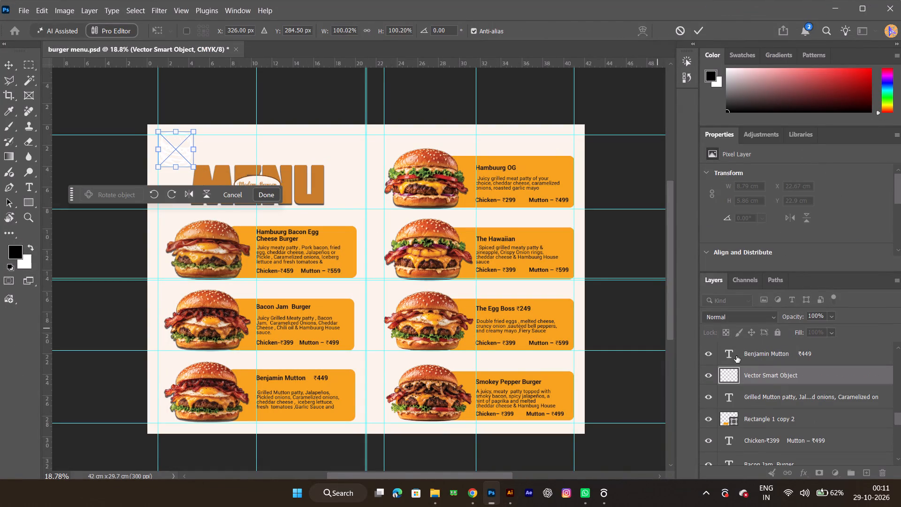
Add a black (000000) Color Overlay at 100% opacity to the placed burger doodle's layer.
double_click(787, 375)
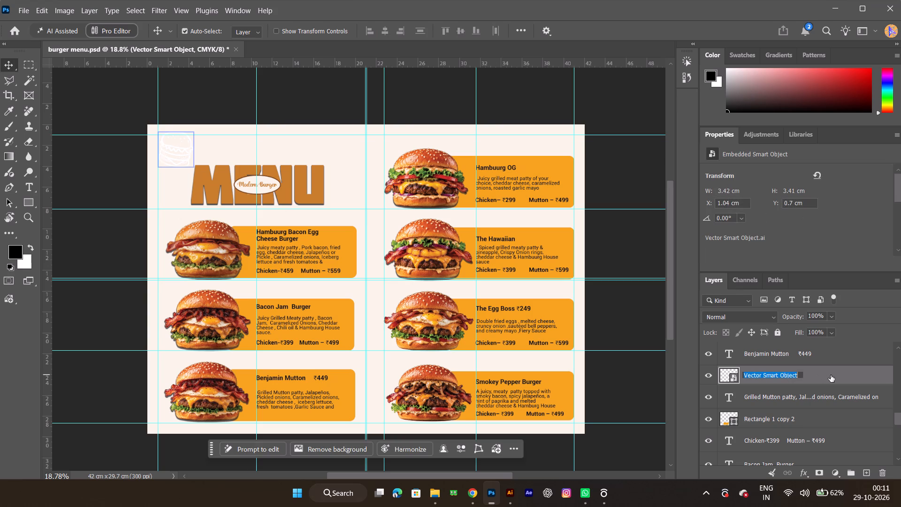
triple_click(831, 375)
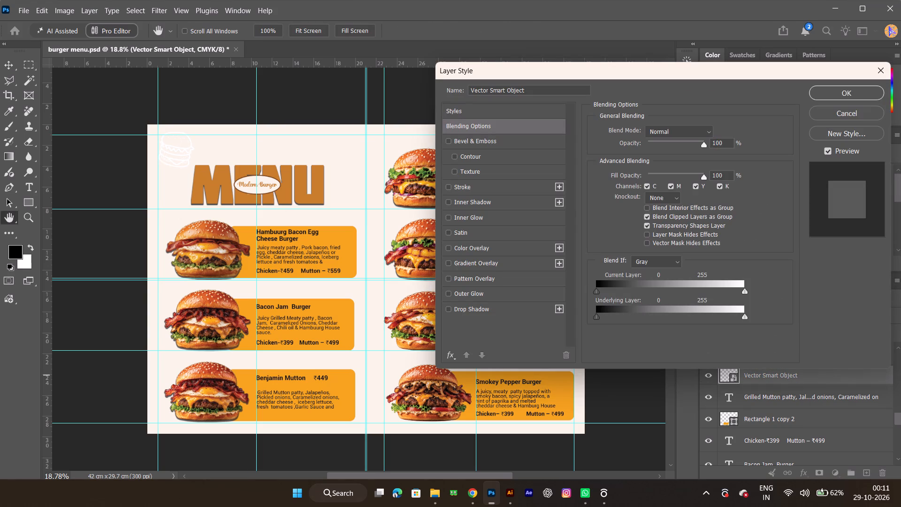
click(456, 249)
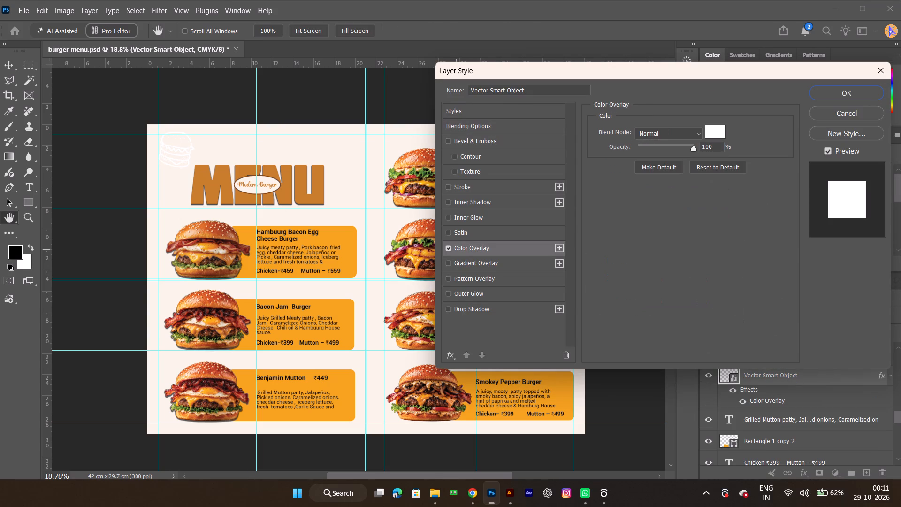
click(716, 133)
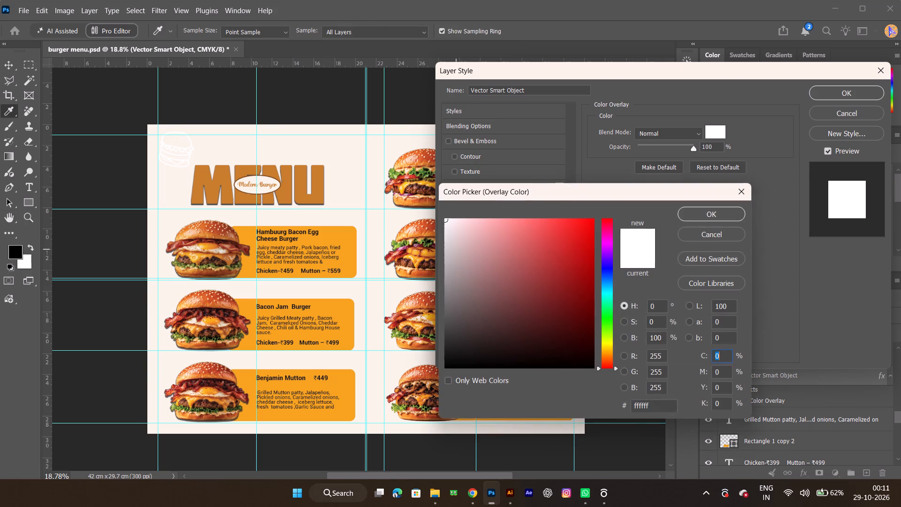
drag(567, 251, 449, 397)
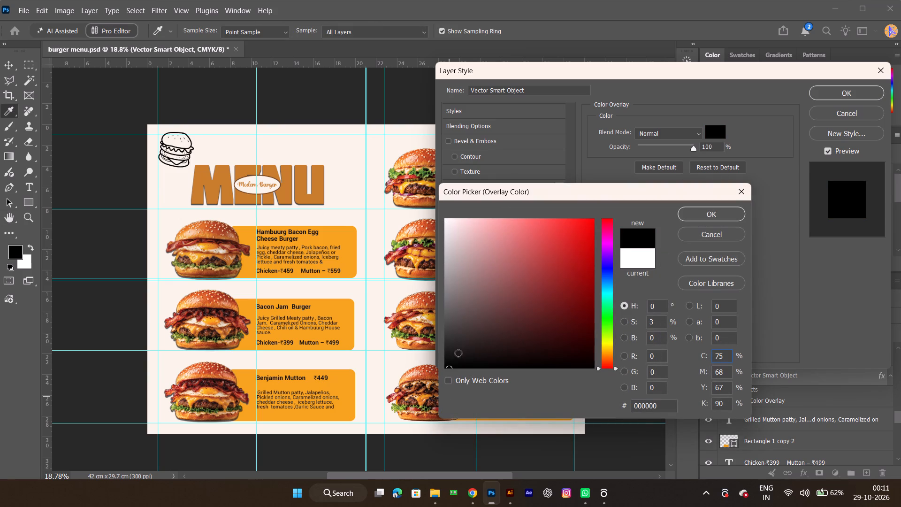
Apply the black (000000) Color Overlay at 100% opacity to the burger doodle's layer.
click(700, 215)
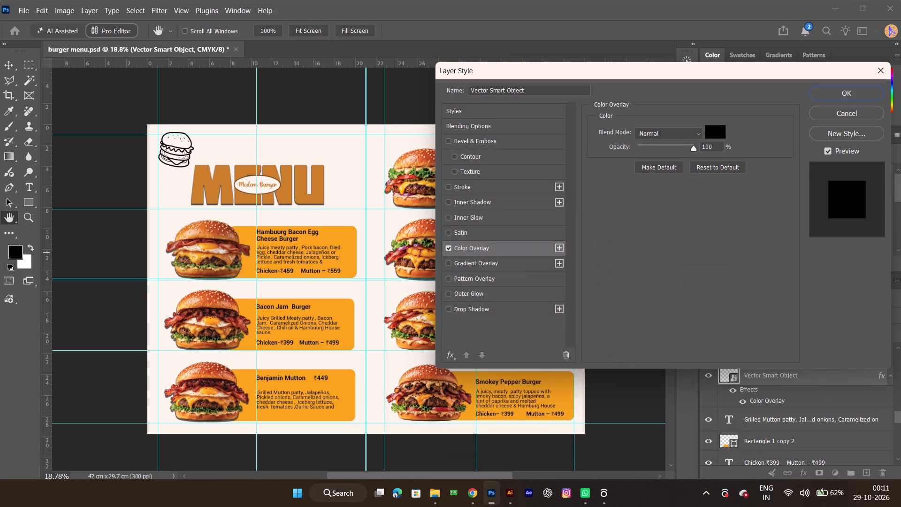
click(842, 88)
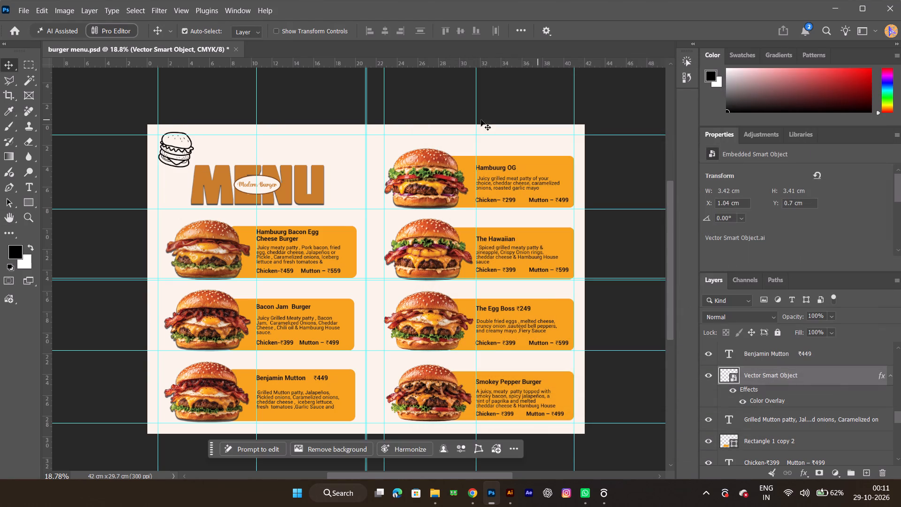
Examine the burger doodle beside the MENU title up close, and revisit the food doodle vectors in Chrome and the chalk-style artwork in Illustrator.
ctrl+alt+scroll(165, 157, up, 13)
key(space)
drag(229, 147, 233, 178)
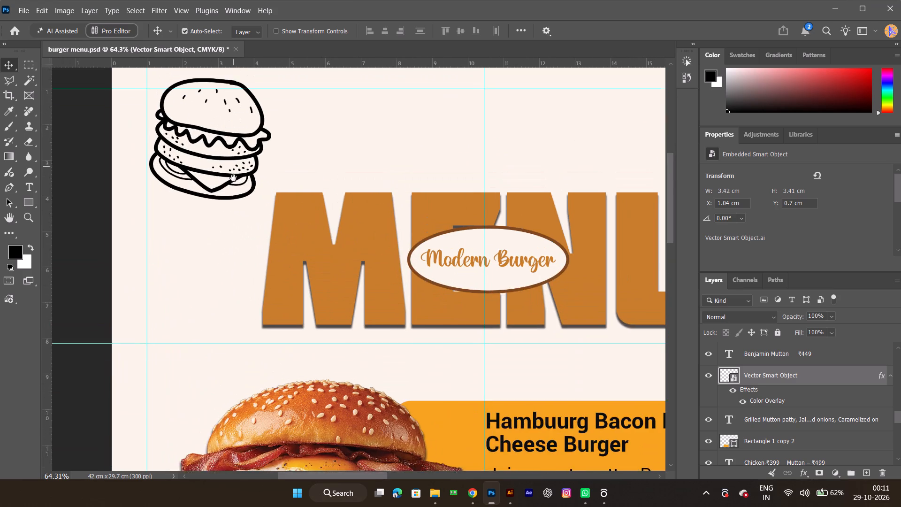
drag(233, 178, 240, 211)
key(alt+Tab)
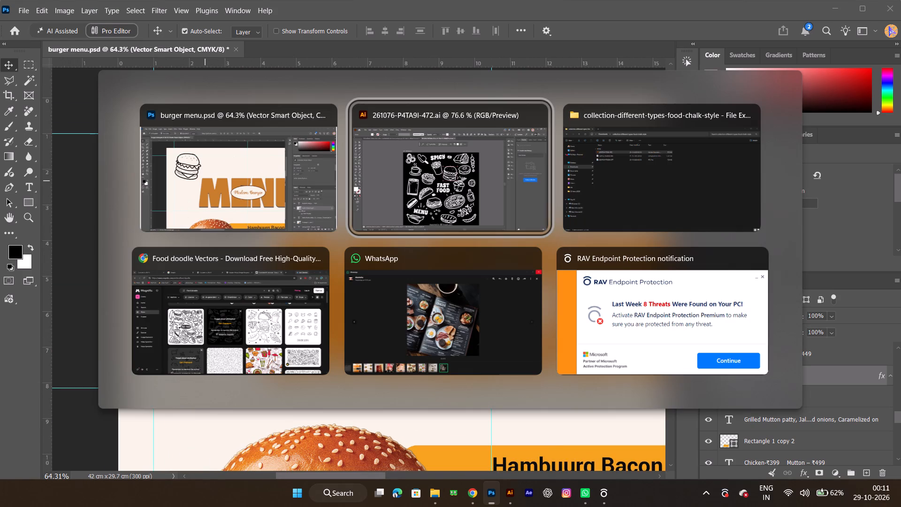
key(alt+Tab)
key(alt+Tab)
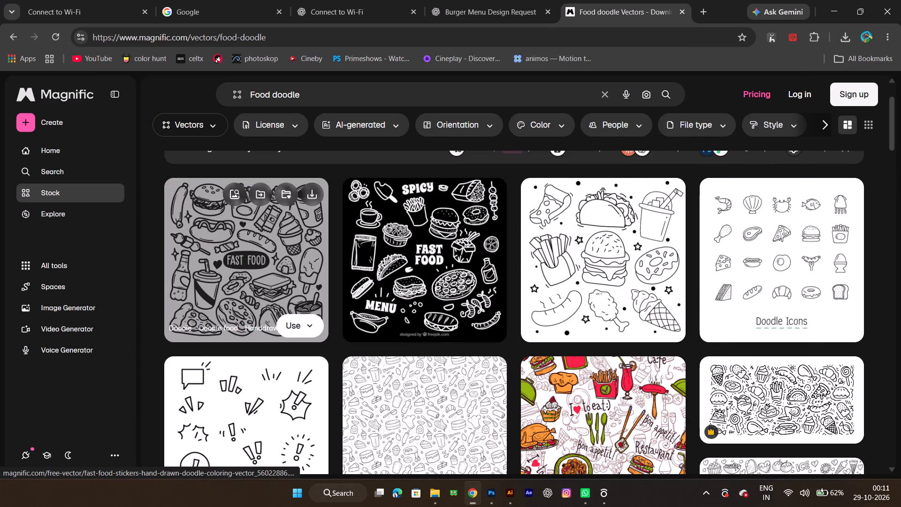
key(alt+Tab)
key(alt+Tab)
key(alt+Tab)
key(alt+Tab)
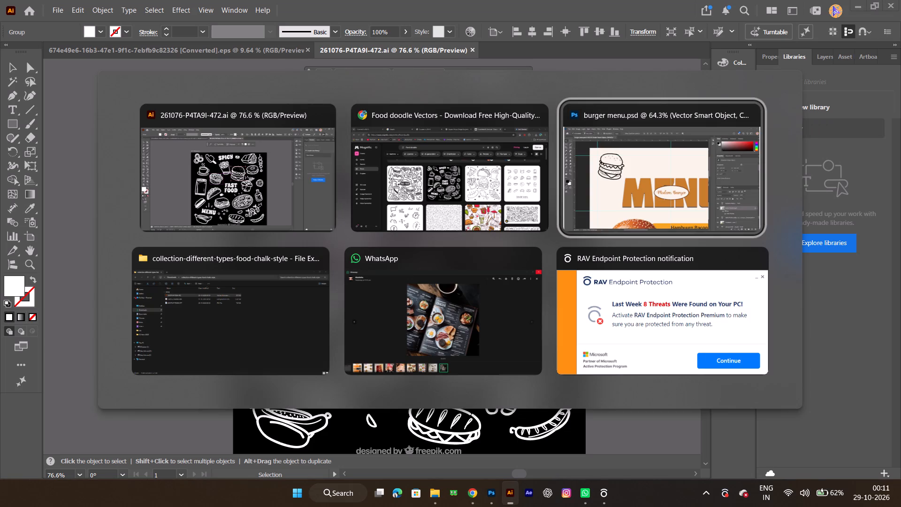
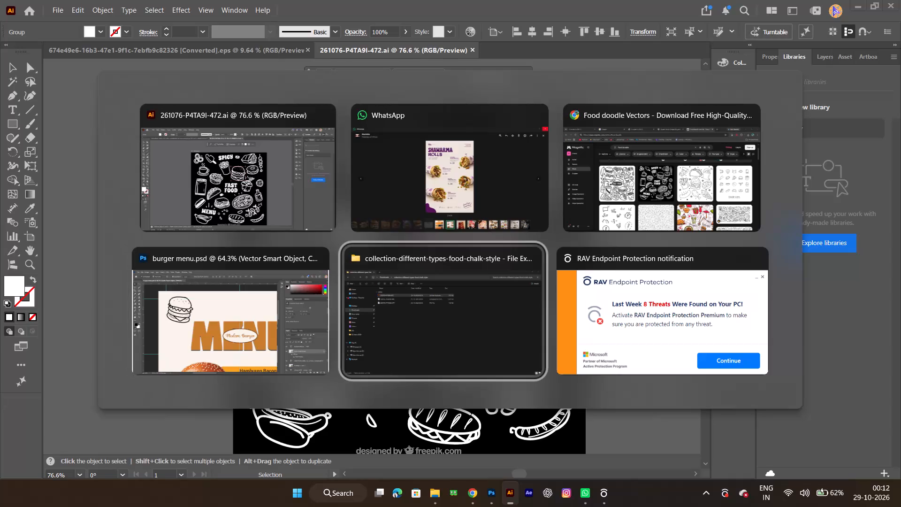
Switch to burger menu.psd in Photoshop and scale the burger doodle to about 2.8 cm wide, repositioning it just above-left of the MENU title.
alt+click(225, 349)
drag(202, 201, 206, 207)
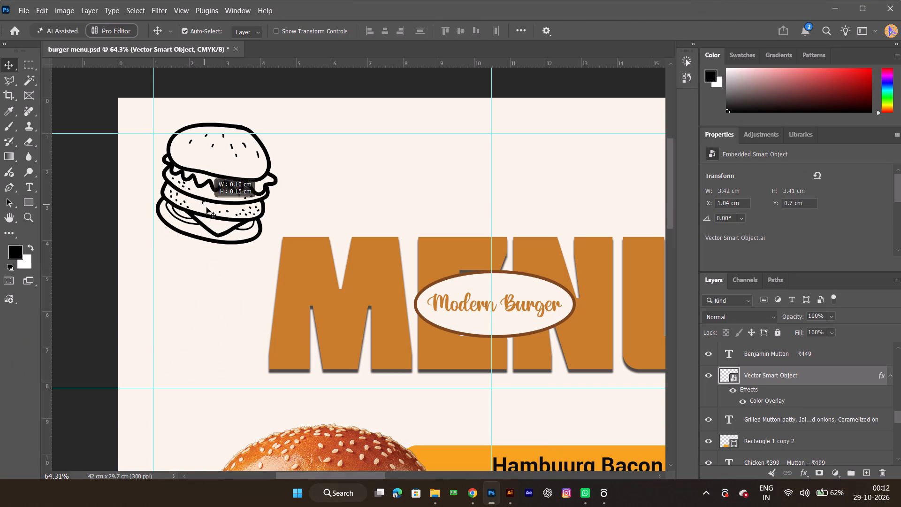
drag(206, 207, 210, 218)
drag(212, 174, 206, 203)
key(ctrl+t)
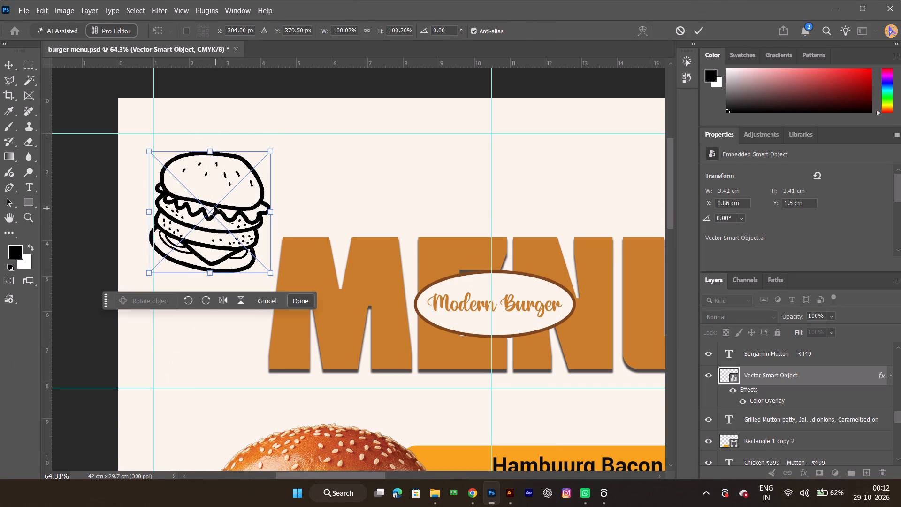
shift+drag(152, 151, 188, 160)
drag(211, 205, 219, 208)
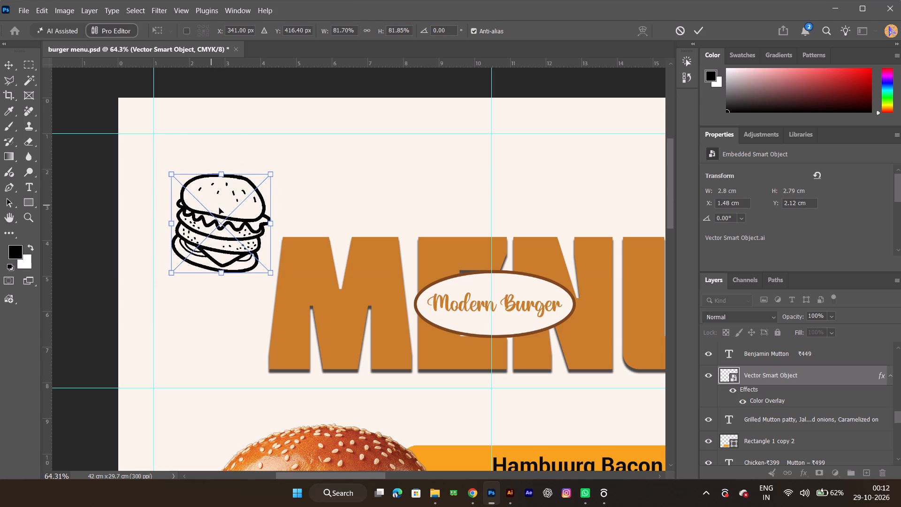
Move the burger doodle to overlap the upper-left of the M in MENU and rotate it about -18.3°.
drag(219, 208, 235, 227)
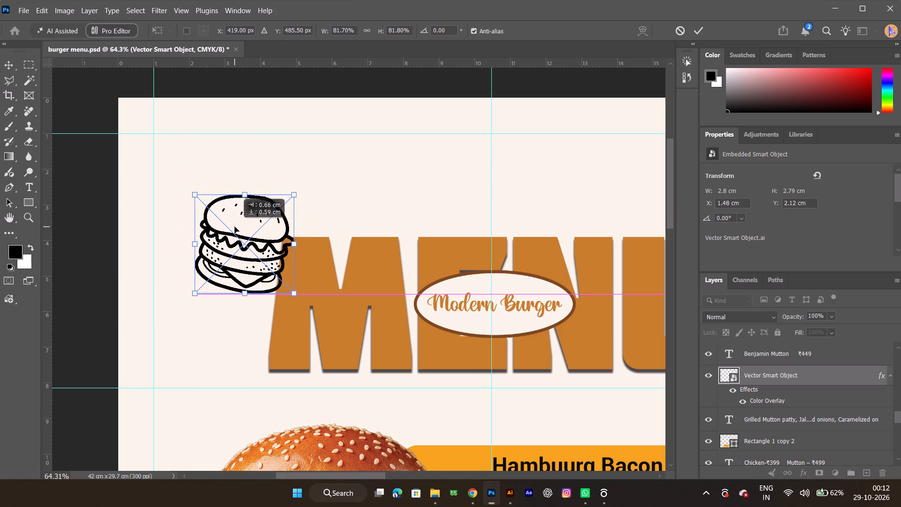
drag(235, 227, 244, 214)
click(314, 180)
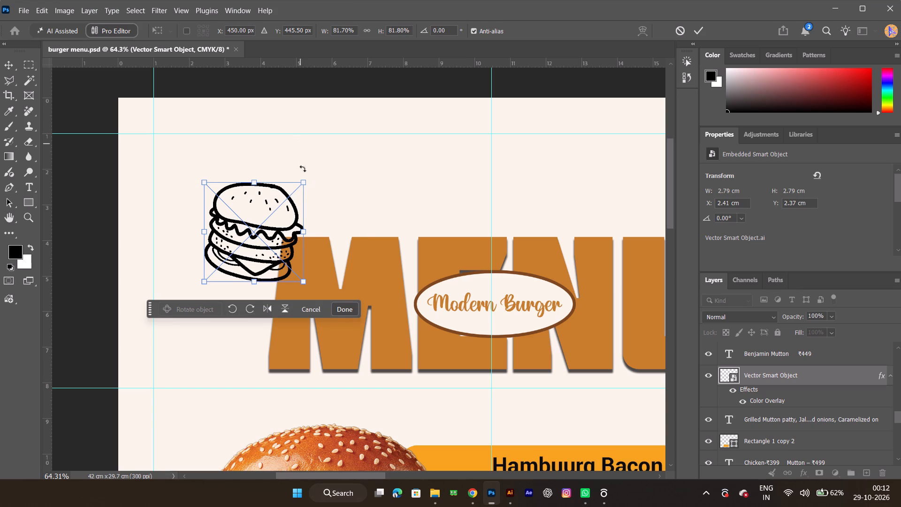
drag(321, 177, 325, 181)
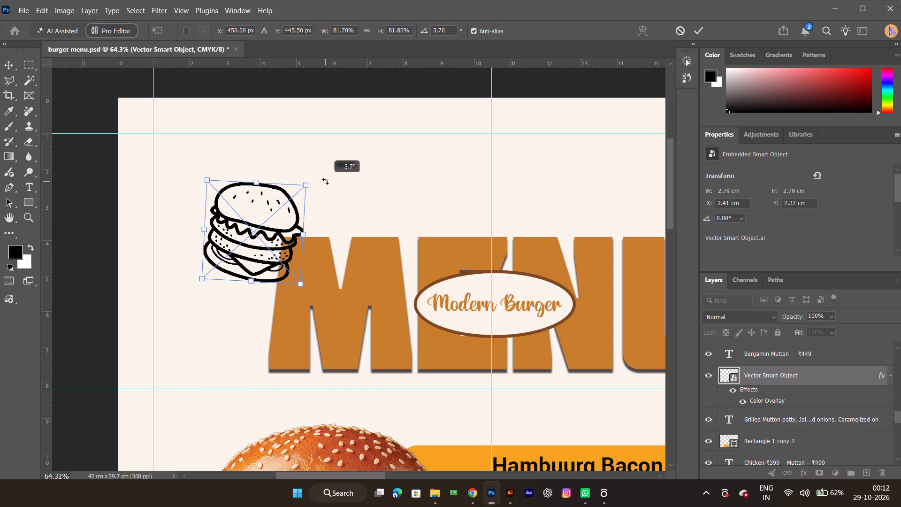
drag(325, 181, 325, 183)
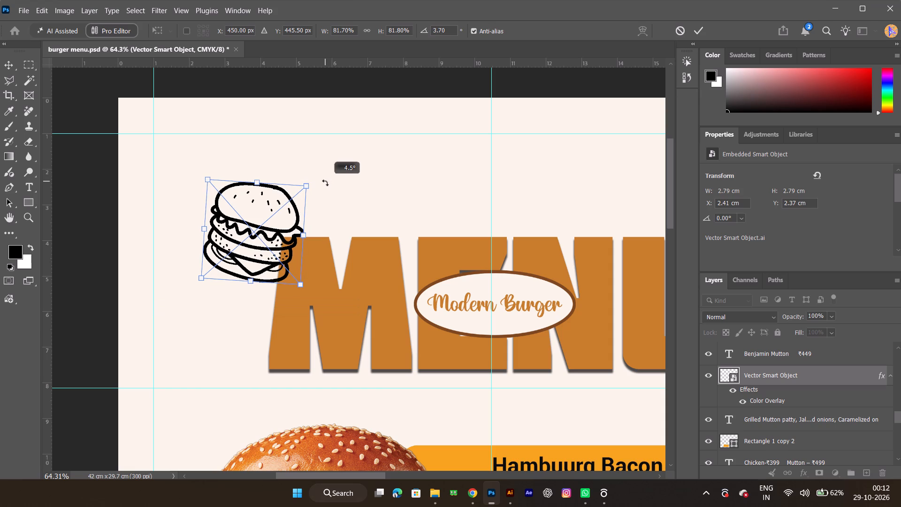
drag(325, 183, 305, 132)
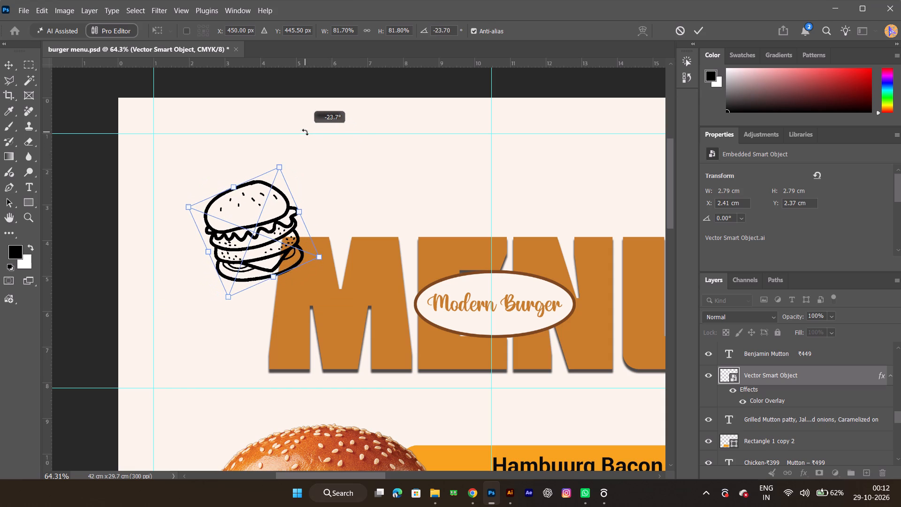
drag(305, 132, 298, 126)
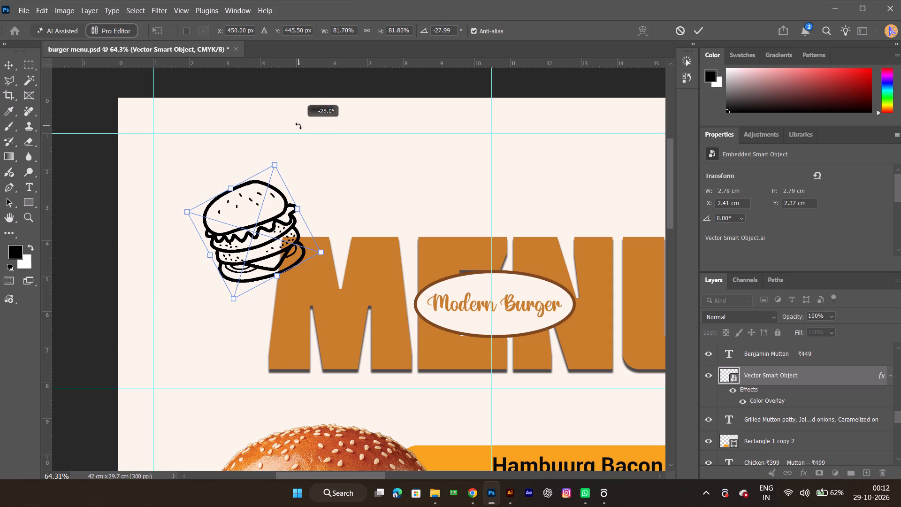
drag(298, 126, 324, 186)
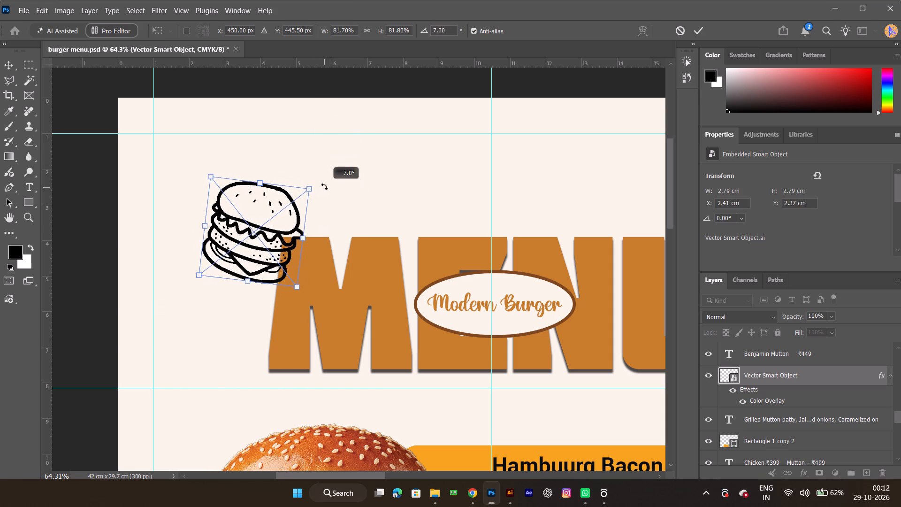
drag(324, 186, 317, 132)
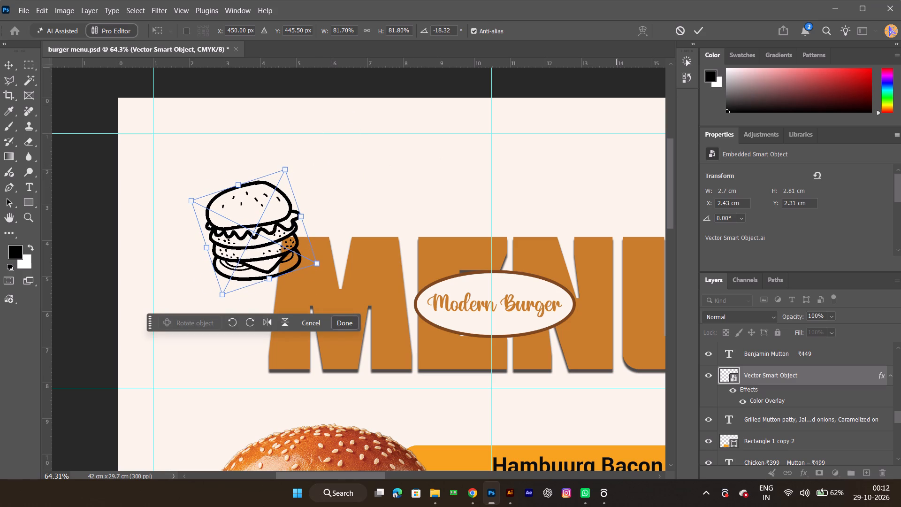
click(699, 38)
Switch to the speech-bubble doodle EPS in Illustrator and look over its artwork for an accent doodle.
key(space)
key(space)
key(space)
key(space)
key(space)
key(space)
key(space)
drag(422, 263, 291, 301)
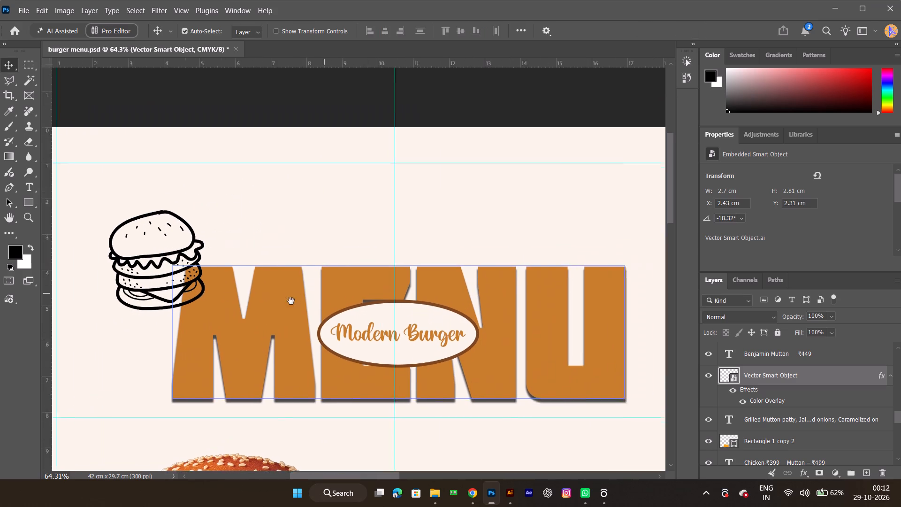
drag(291, 301, 262, 310)
key(alt+Tab)
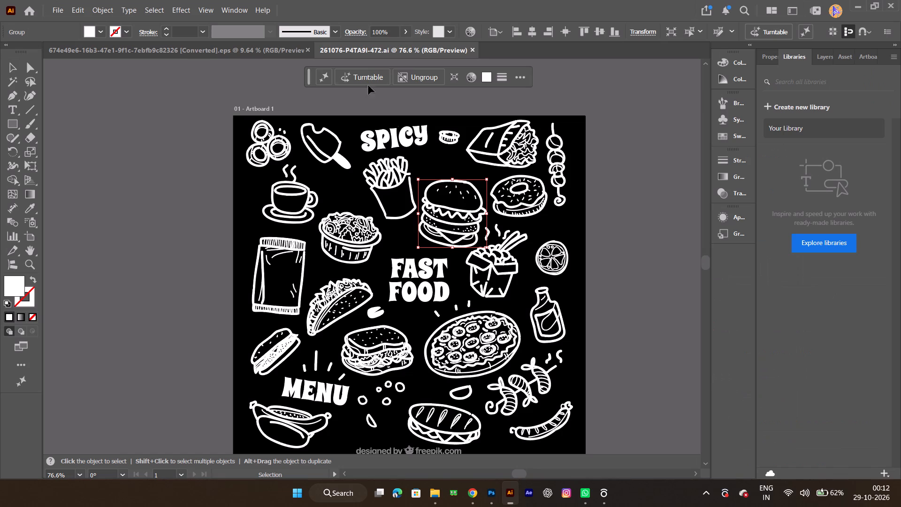
click(289, 50)
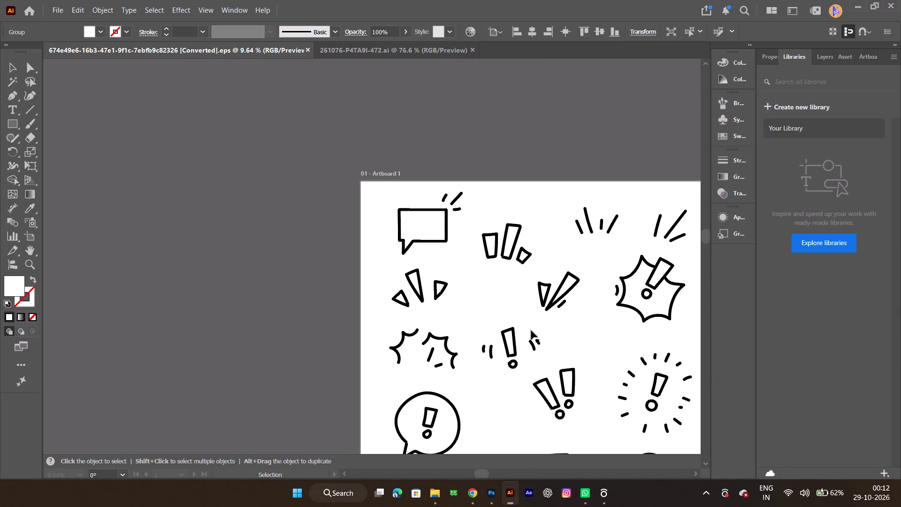
key(space)
key(space)
key(space)
key(space)
key(space)
key(space)
key(space)
key(space)
key(space)
key(space)
key(space)
key(space)
key(space)
drag(557, 323, 378, 301)
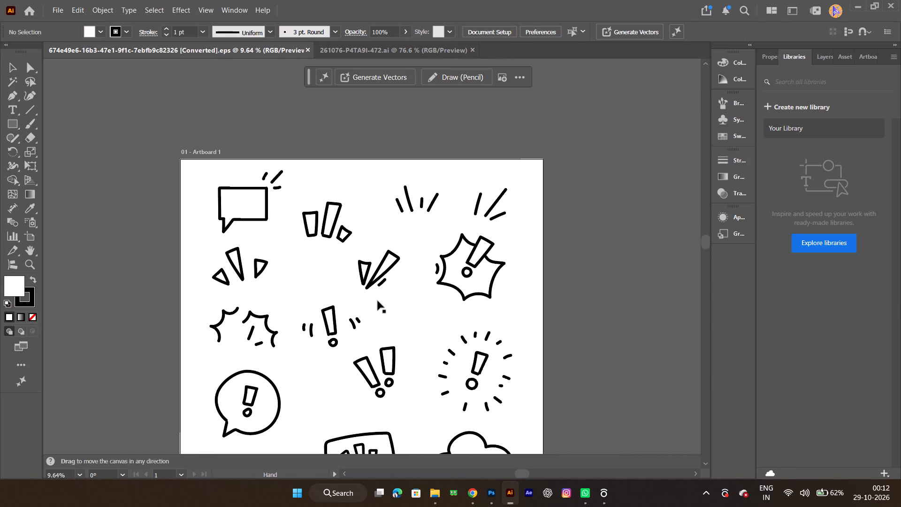
key(space)
key(space)
key(space)
key(space)
key(space)
key(space)
key(space)
key(space)
key(space)
key(space)
key(space)
key(space)
key(space)
key(space)
key(space)
key(space)
key(space)
key(space)
key(space)
key(space)
drag(359, 328, 338, 296)
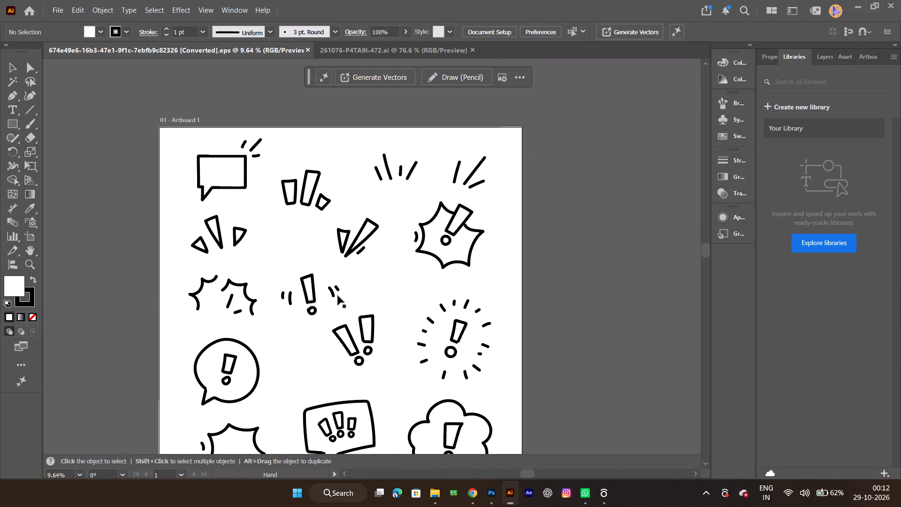
key(space)
key(space)
key(space)
key(space)
key(space)
key(space)
key(space)
key(space)
key(space)
key(space)
key(space)
key(space)
key(space)
key(space)
key(space)
key(space)
key(space)
key(space)
key(space)
key(space)
drag(365, 337, 384, 329)
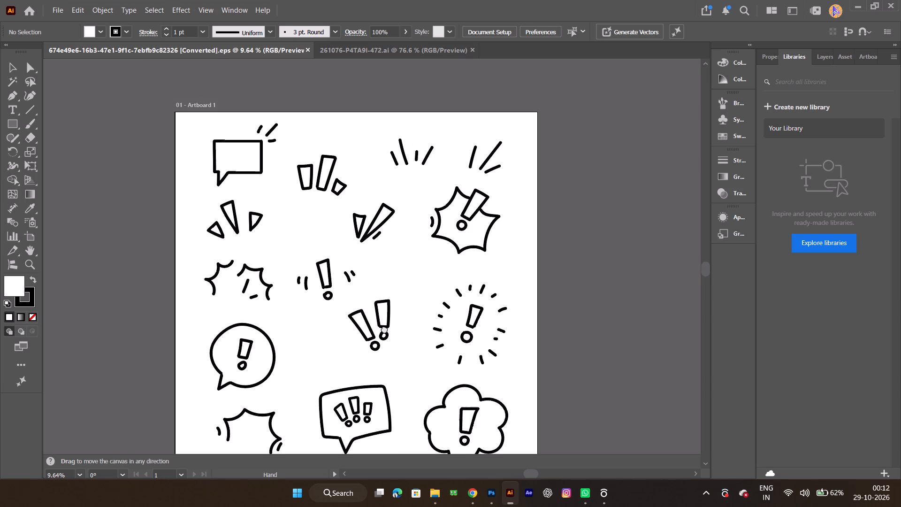
drag(384, 329, 389, 345)
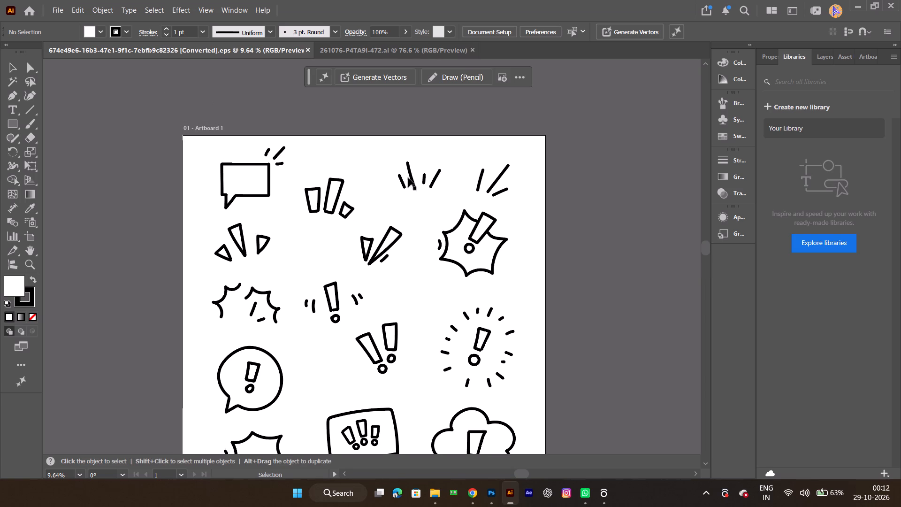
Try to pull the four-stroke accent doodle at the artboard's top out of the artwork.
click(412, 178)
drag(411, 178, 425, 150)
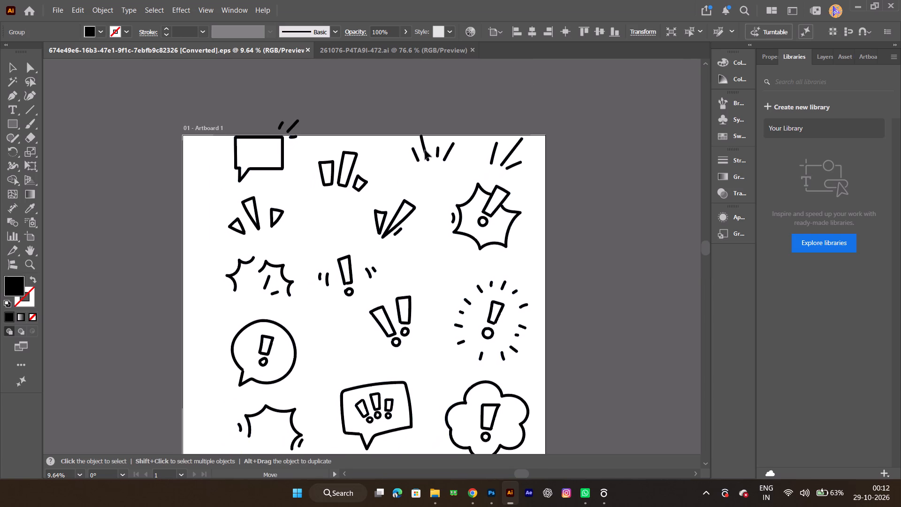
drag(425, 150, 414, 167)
Expand the Design layer's group and toggle its subgroups' visibility to identify the four-stroke accent doodle.
click(821, 54)
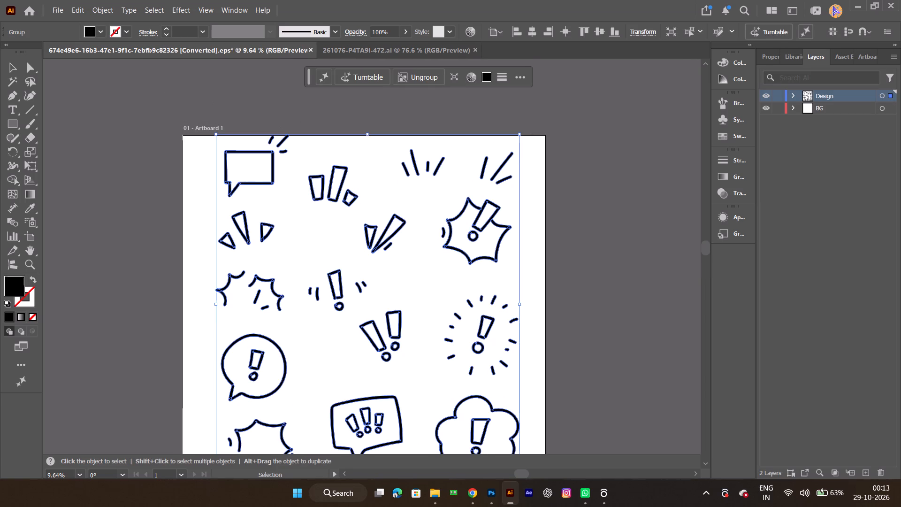
click(791, 95)
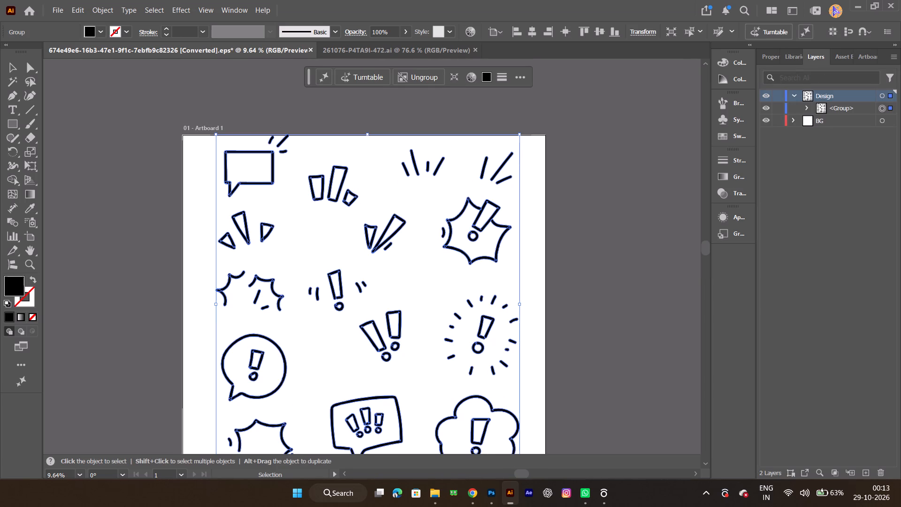
click(805, 106)
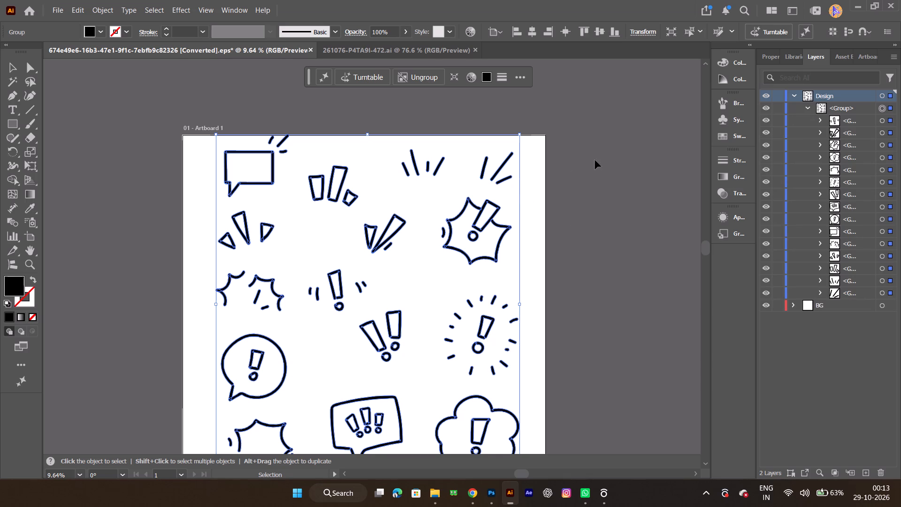
click(766, 118)
click(765, 117)
click(765, 117)
click(765, 117)
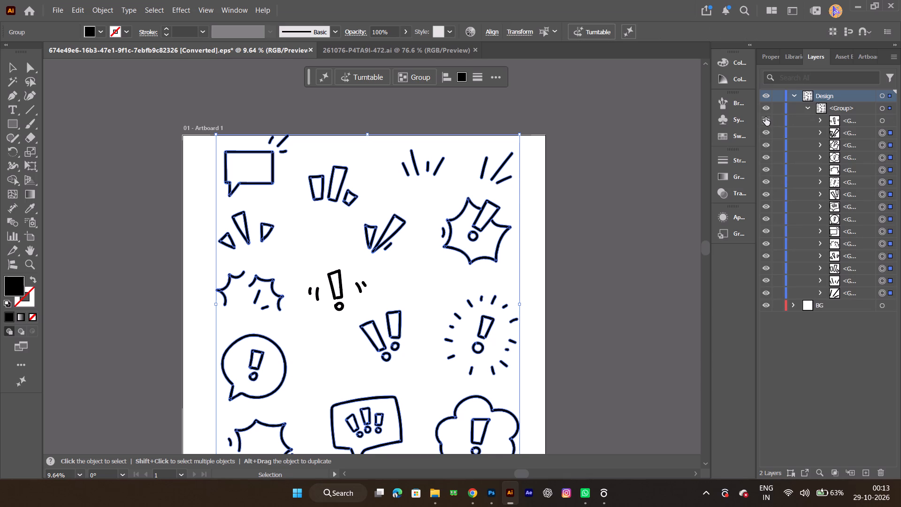
click(764, 131)
click(764, 131)
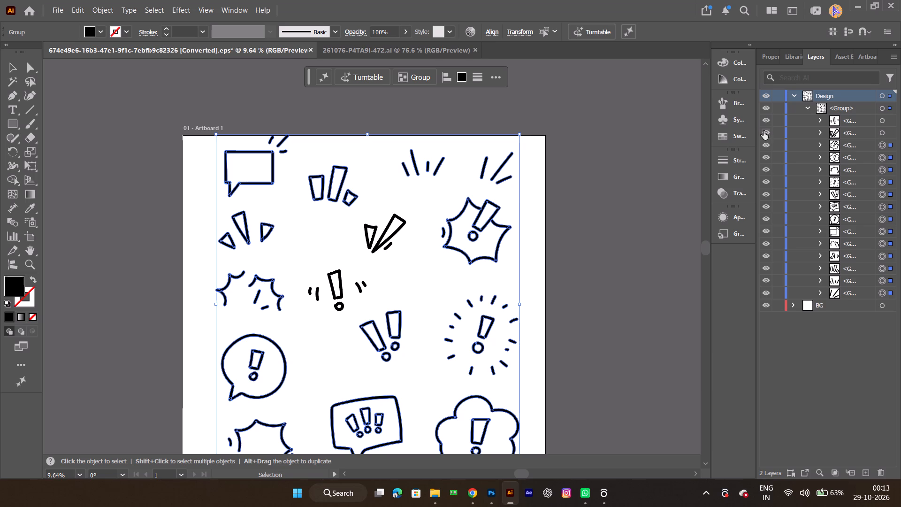
click(764, 131)
click(764, 131)
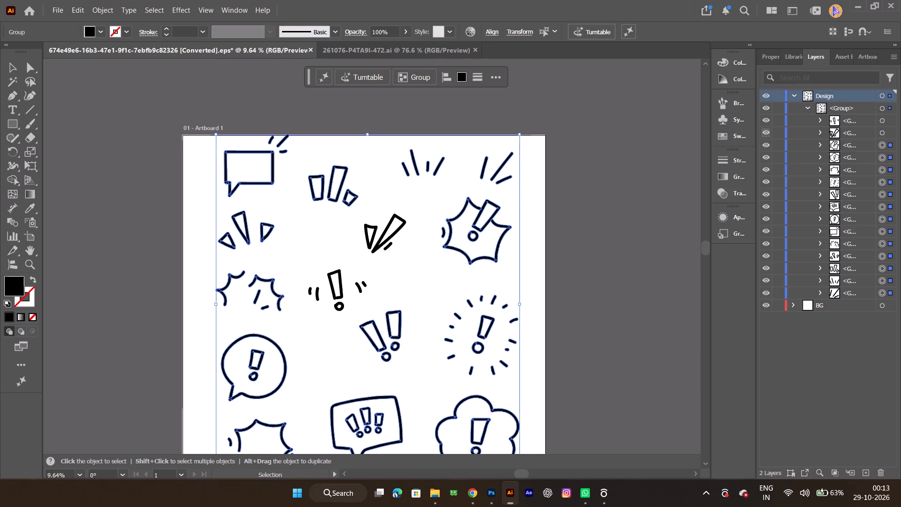
click(765, 145)
click(766, 146)
click(766, 146)
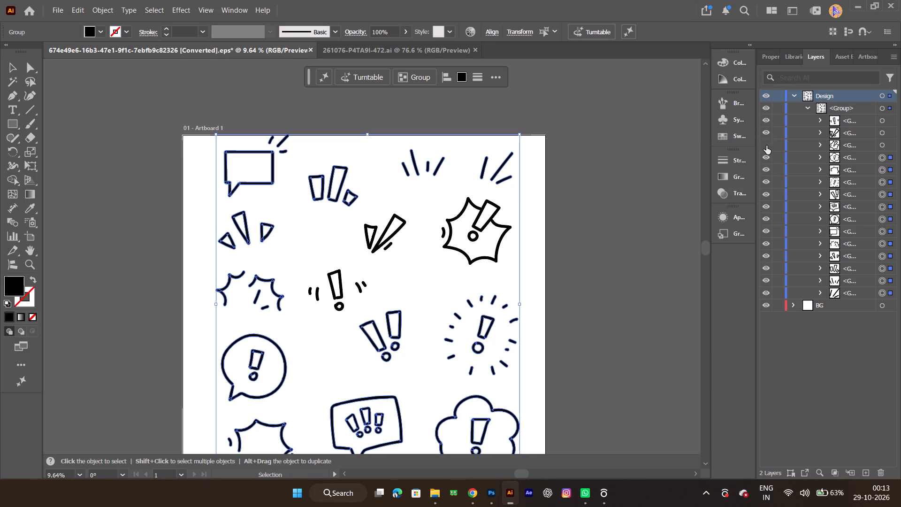
click(693, 181)
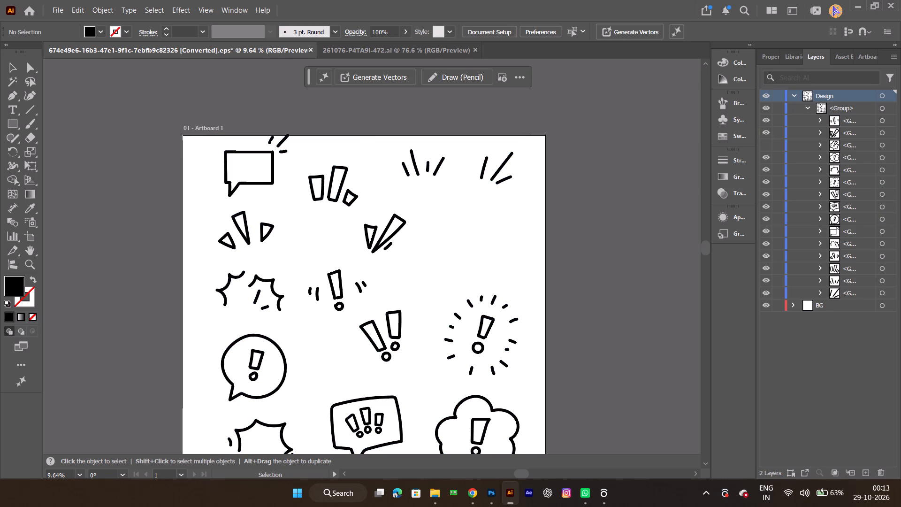
click(763, 154)
click(763, 154)
click(766, 252)
click(766, 252)
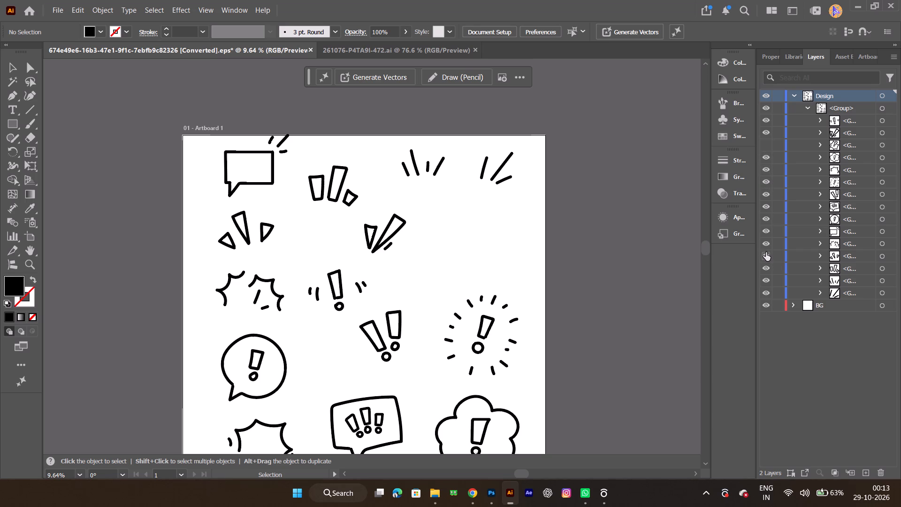
click(764, 285)
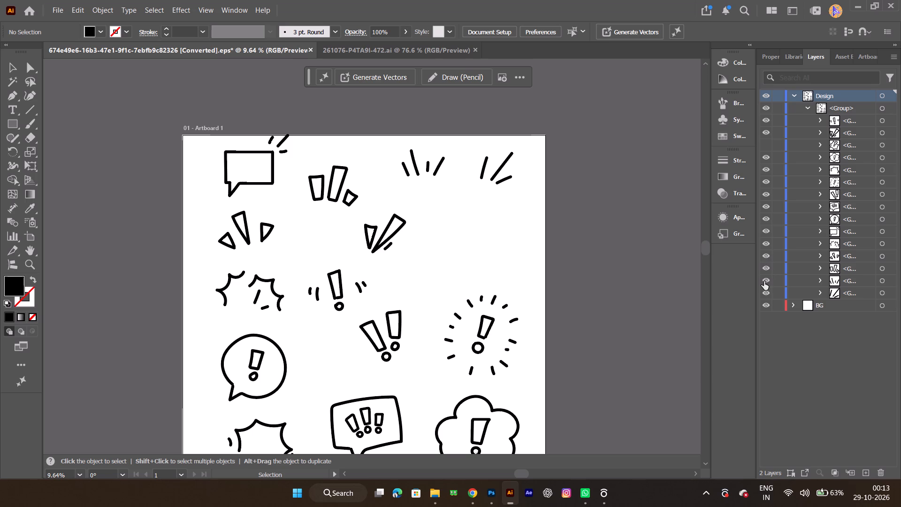
click(764, 281)
click(764, 280)
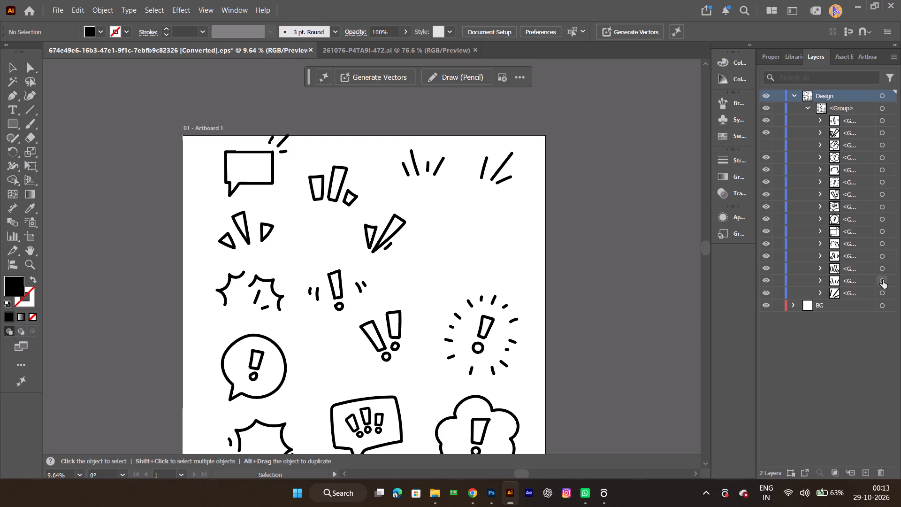
Select only the four-stroke accent doodle's group and bring it into burger menu.psd in Photoshop, over the MENU title.
click(883, 279)
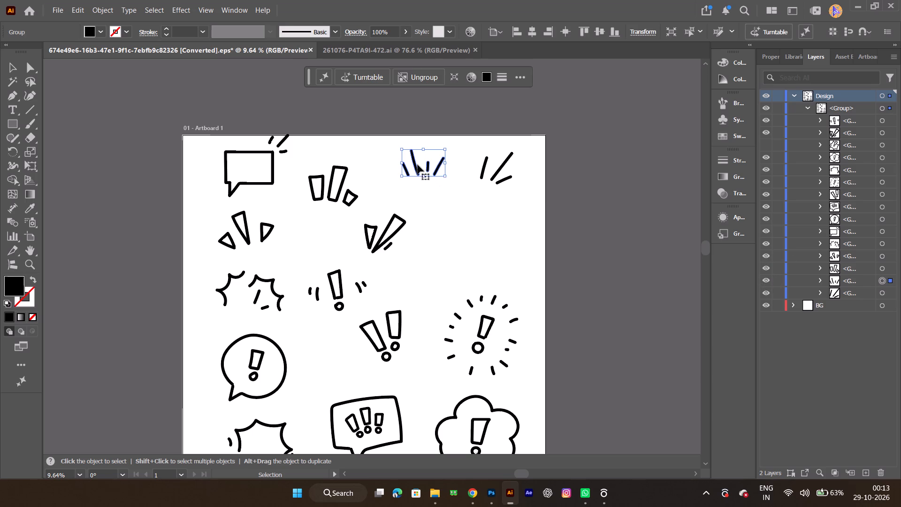
drag(415, 163, 430, 143)
key(alt+Tab)
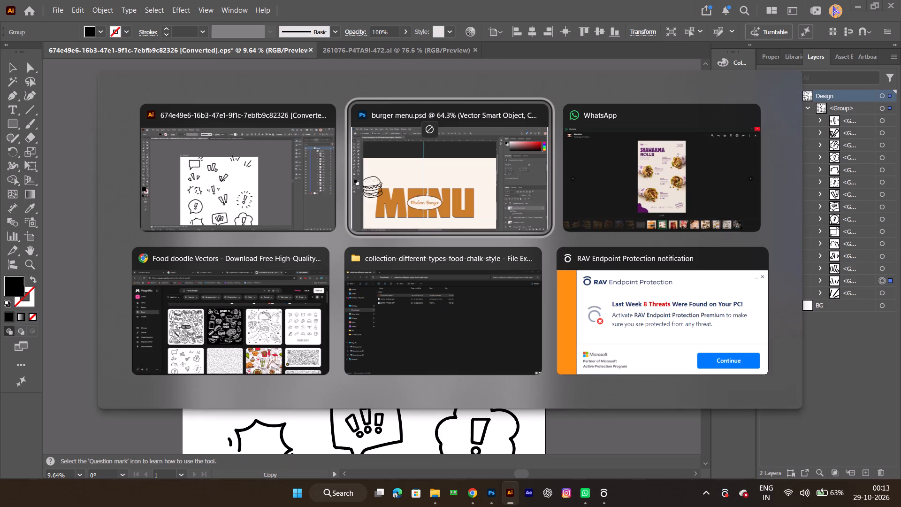
drag(430, 143, 518, 230)
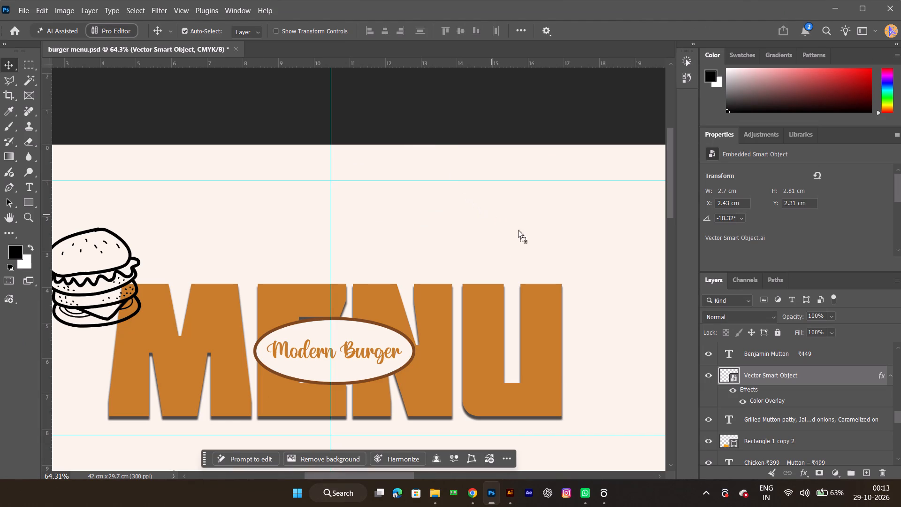
drag(518, 230, 565, 257)
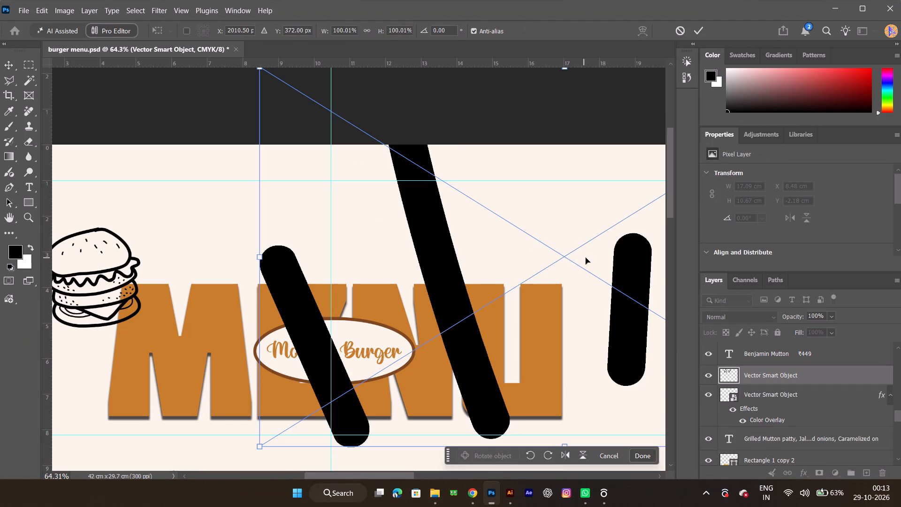
Scale the placed four-stroke doodle down to about 12.2 by 7.6 cm, between the MENU title and the top burger.
ctrl+alt+drag(587, 258, 453, 273)
key(space)
key(space)
key(space)
key(space)
key(space)
drag(562, 253, 419, 251)
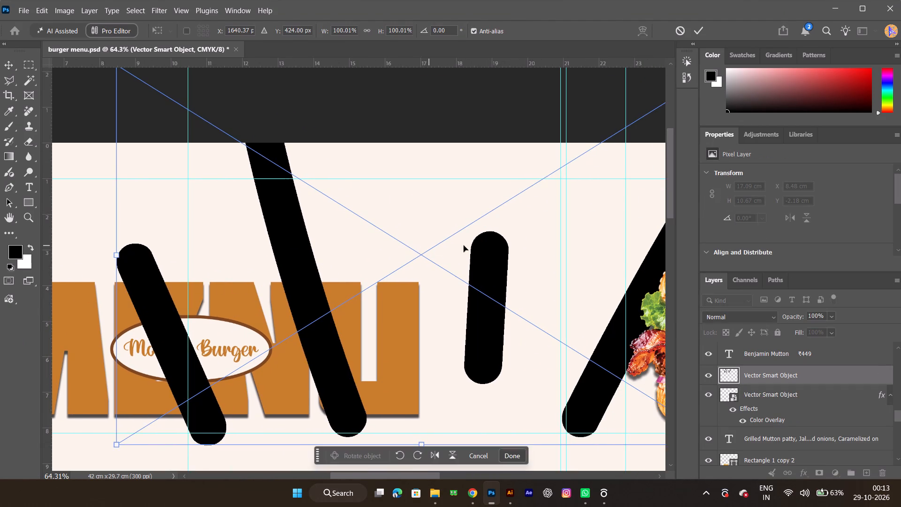
ctrl+alt+scroll(486, 246, down, 10)
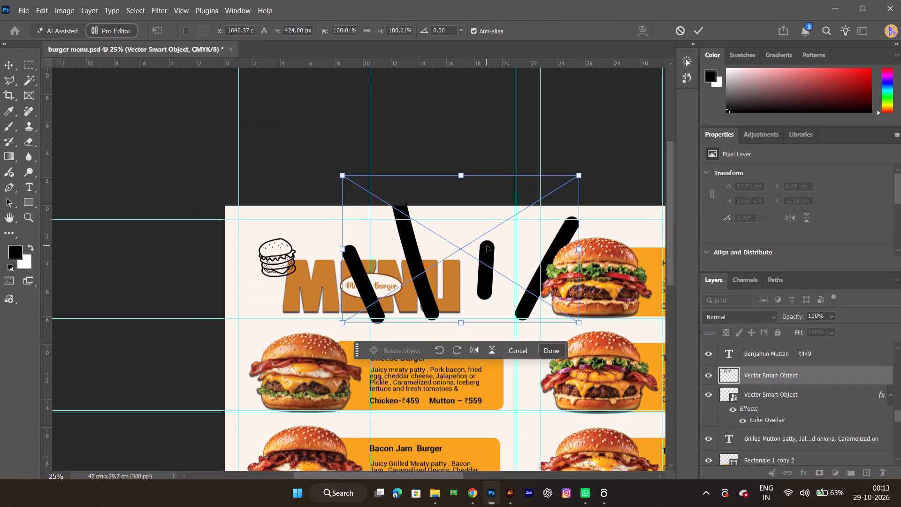
key(ctrl+t)
shift+drag(340, 328, 405, 269)
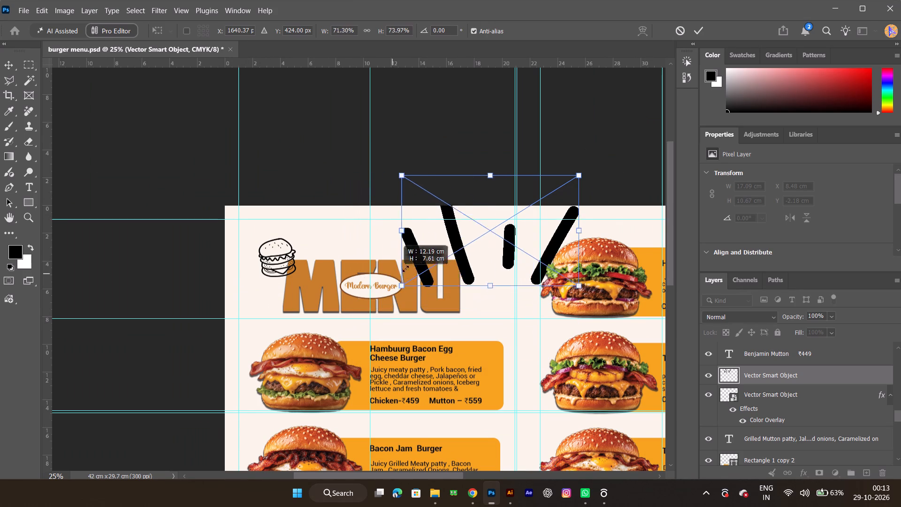
Scale the placed four-stroke doodle down to about 48.6%, keeping it between the MENU title and the top burger.
shift+drag(405, 269, 458, 245)
ctrl+click(454, 287)
Rotate the four-stroke doodle clockwise to about 38.8° and move it up beside the U of the MENU title.
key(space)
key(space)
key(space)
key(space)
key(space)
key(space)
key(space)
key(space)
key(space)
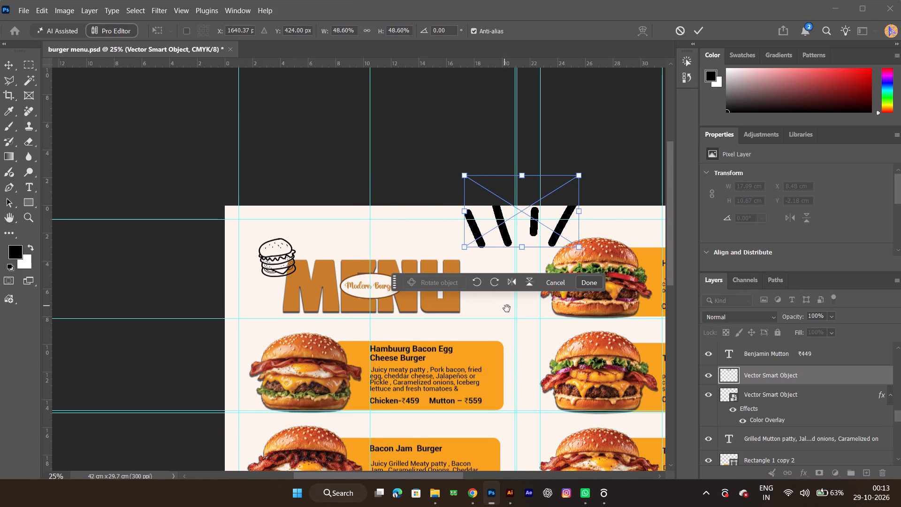
drag(504, 312, 389, 341)
drag(473, 196, 483, 227)
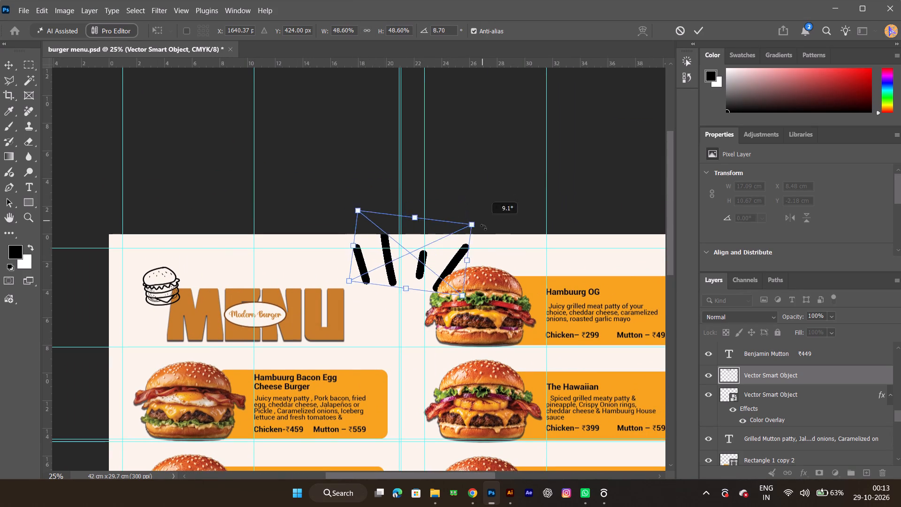
drag(483, 227, 485, 273)
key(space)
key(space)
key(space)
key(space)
drag(409, 296, 350, 302)
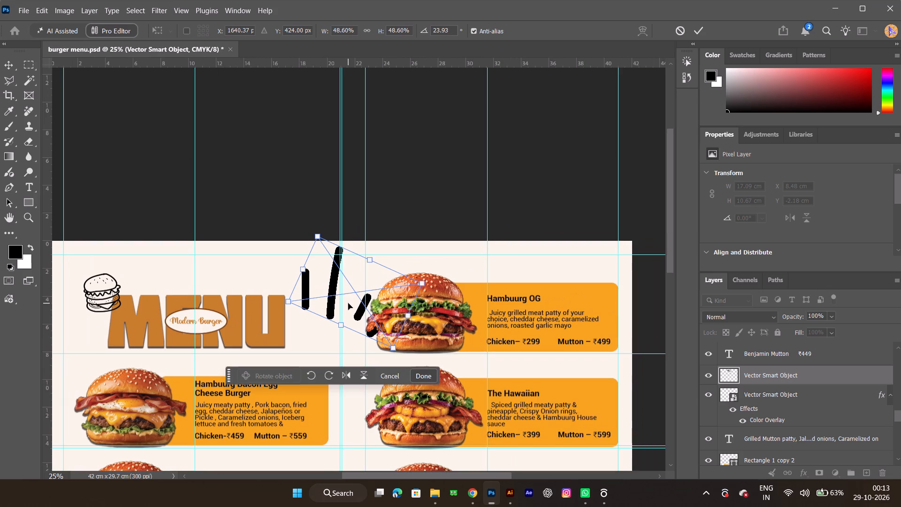
ctrl+alt+scroll(348, 303, up, 7)
drag(345, 285, 279, 244)
ctrl+alt+scroll(300, 252, down, 4)
drag(403, 230, 395, 257)
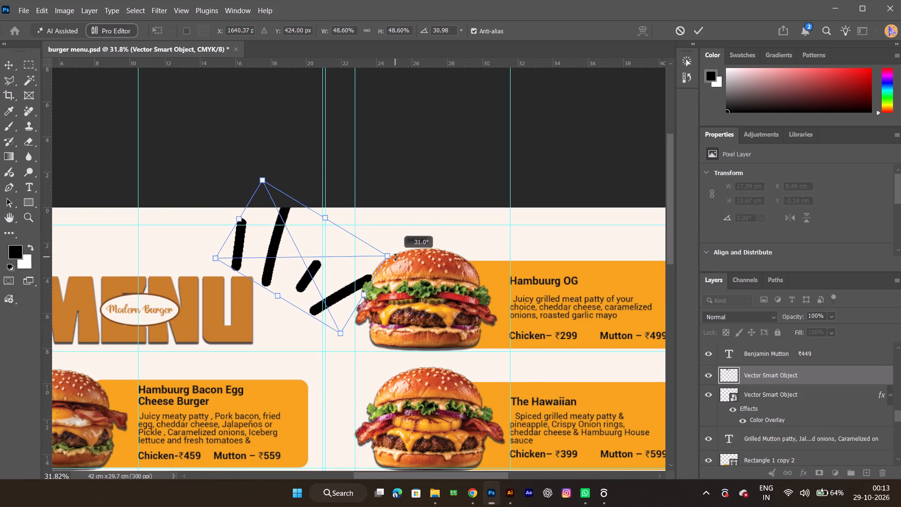
drag(395, 257, 380, 283)
drag(319, 274, 303, 260)
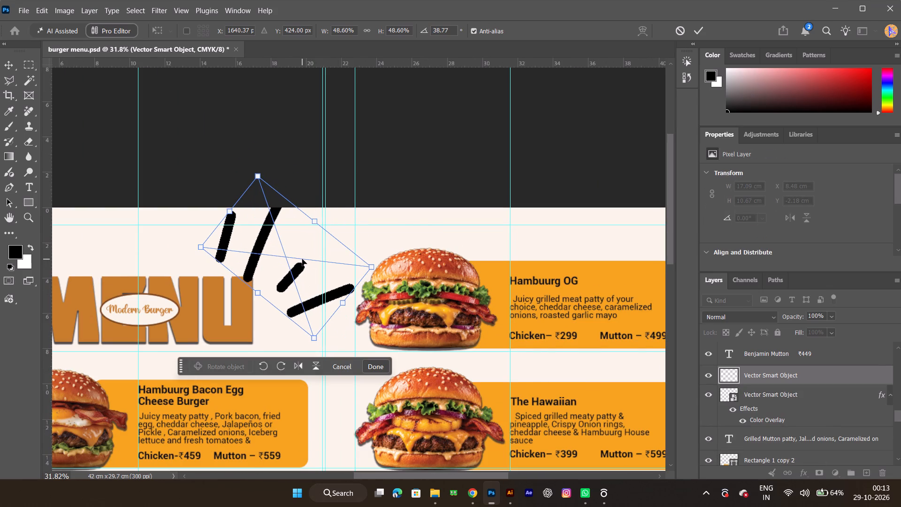
Scale the rotated four-stroke doodle down to about 28% above the end of the MENU title.
shift+drag(315, 338, 281, 272)
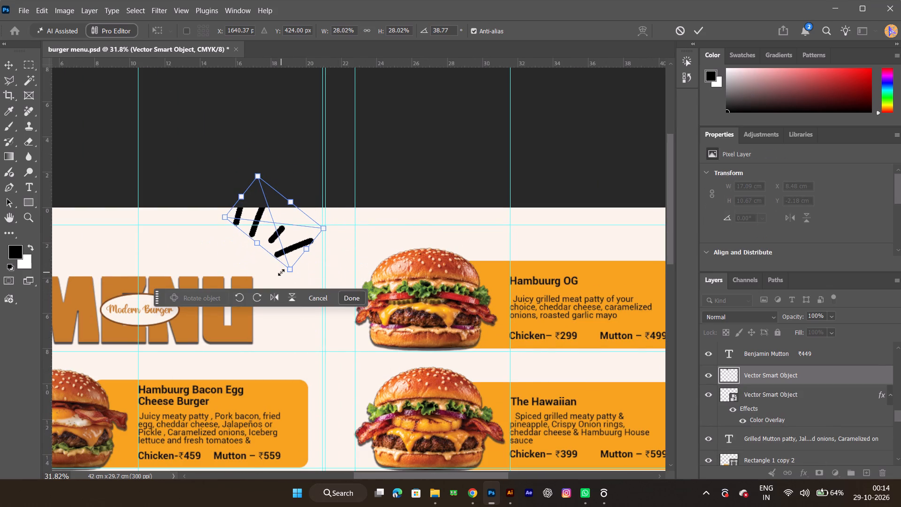
Switch to the accent doodle artwork in Illustrator.
key(alt+Tab)
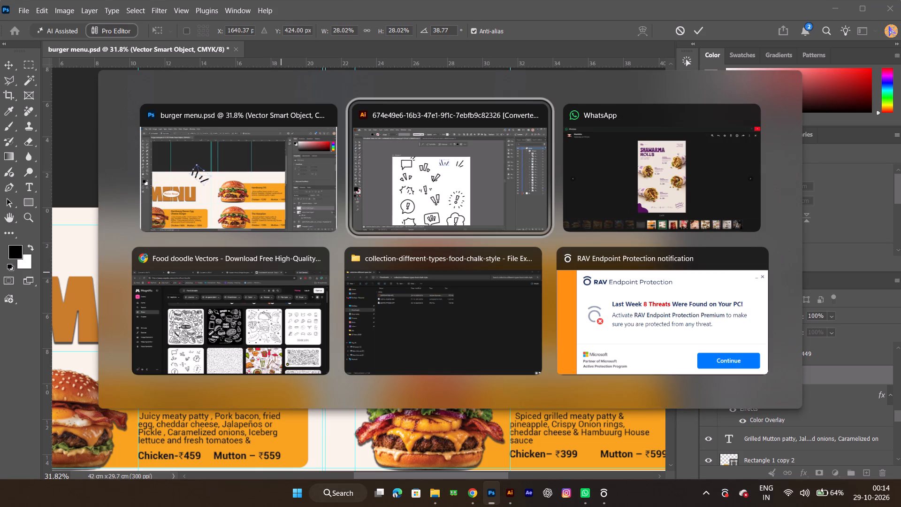
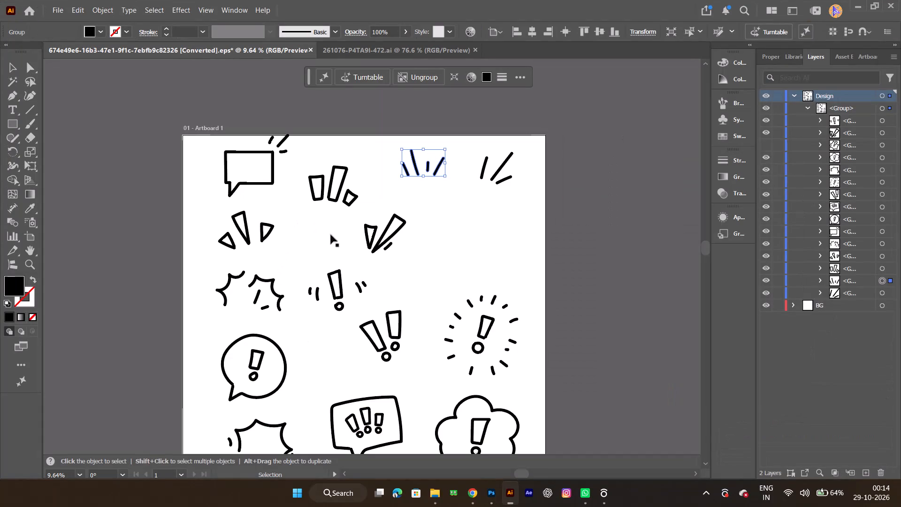
Back in Photoshop, scale the tilted four-stroke doodle down to about 17% and position it just off the upper corner of MENU's final U.
key(alt+Tab)
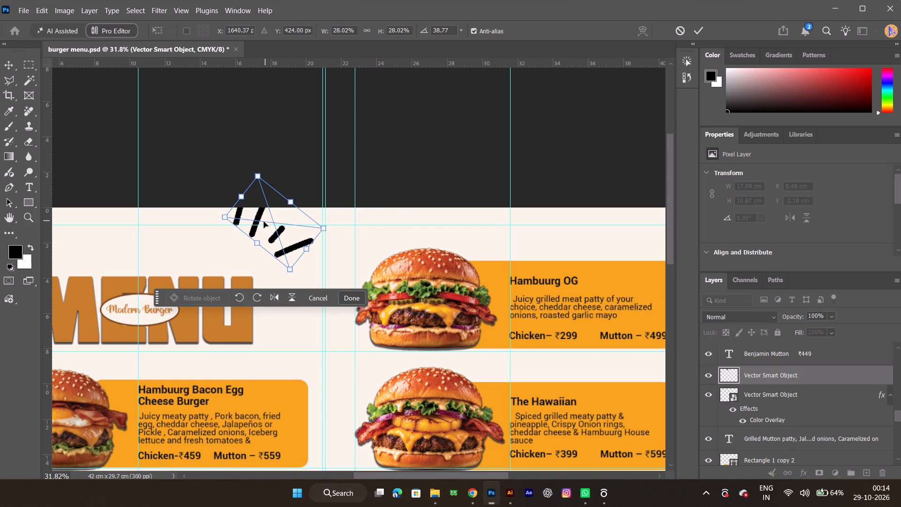
ctrl+alt+scroll(259, 225, up, 8)
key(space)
drag(289, 255, 343, 287)
drag(339, 284, 327, 338)
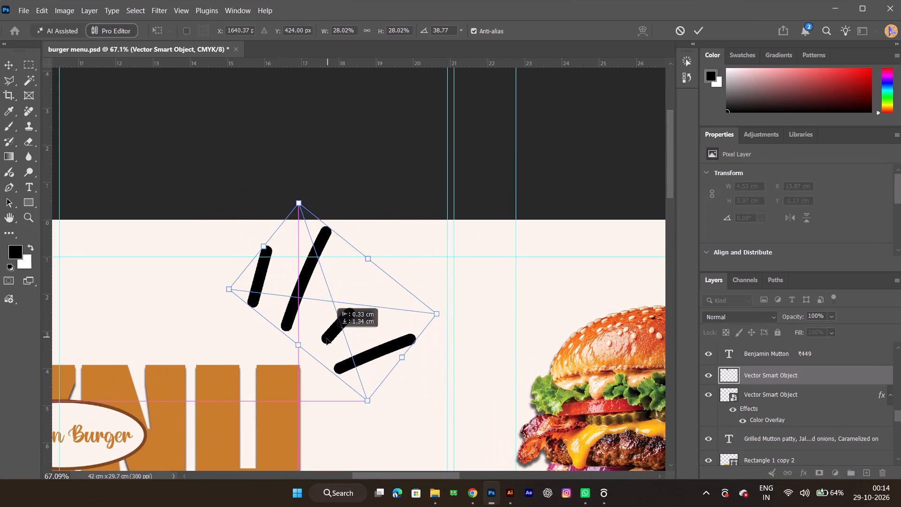
drag(327, 338, 321, 345)
shift+drag(221, 296, 302, 311)
drag(343, 323, 290, 336)
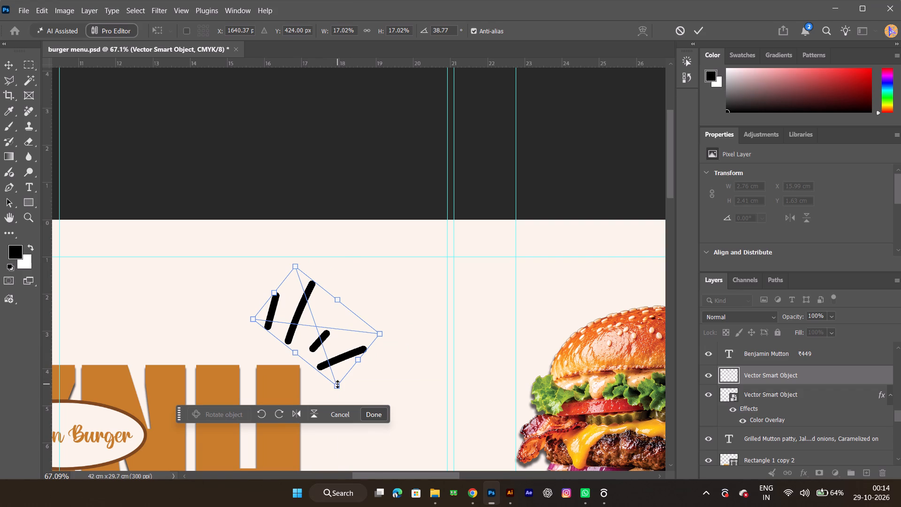
Scale the four-stroke doodle to 20.21%, about 3.3 by 2.9 cm, and position it above the MENU title's U.
shift+drag(337, 384, 344, 407)
drag(319, 353, 309, 353)
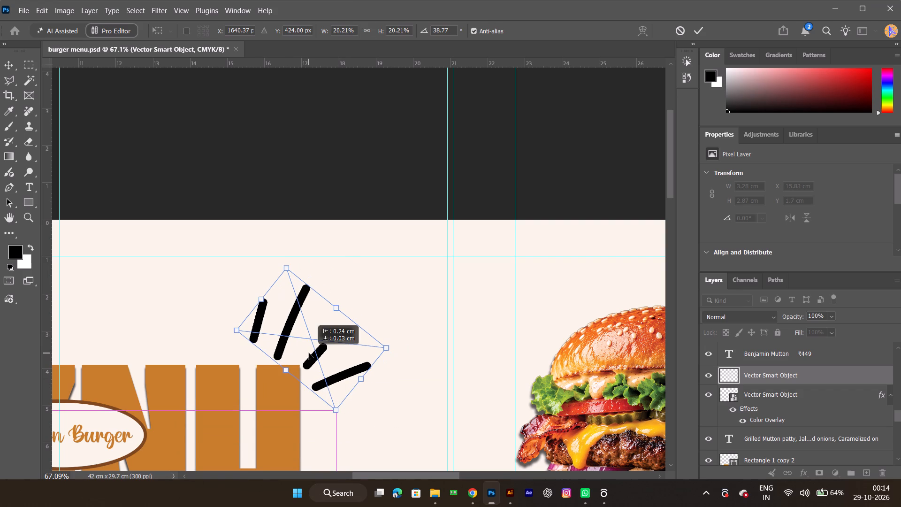
drag(309, 353, 313, 346)
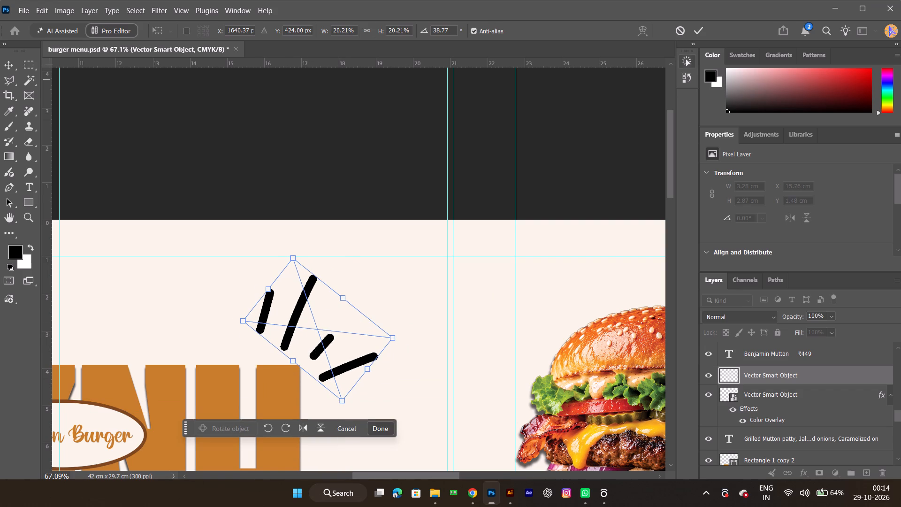
click(695, 33)
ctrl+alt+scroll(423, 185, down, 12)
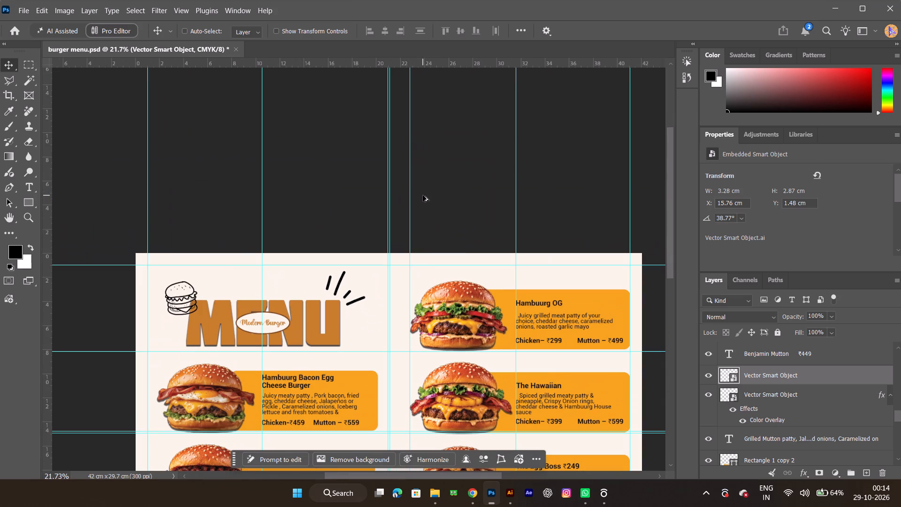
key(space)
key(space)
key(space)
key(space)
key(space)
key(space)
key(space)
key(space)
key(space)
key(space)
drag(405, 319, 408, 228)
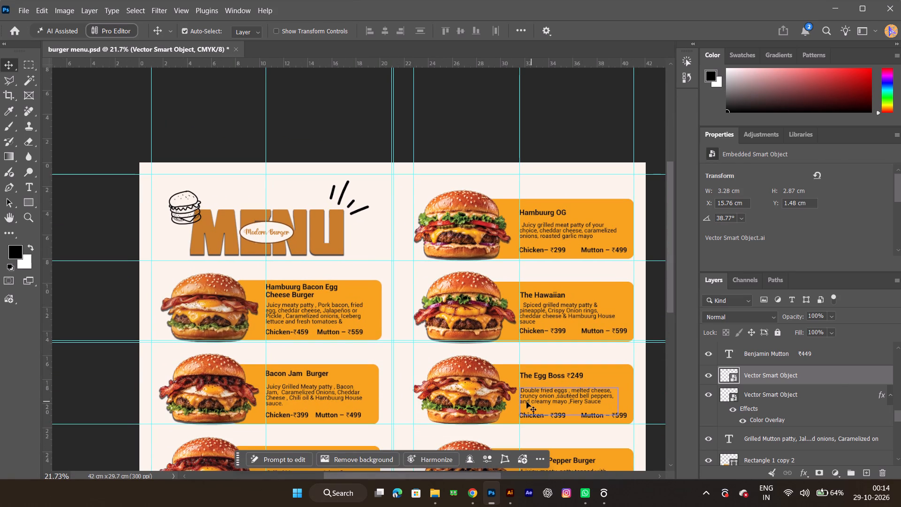
Switch to Illustrator's doodle sheet and toggle the Design layer's subgroups to look for another accent doodle's group.
key(alt+Tab)
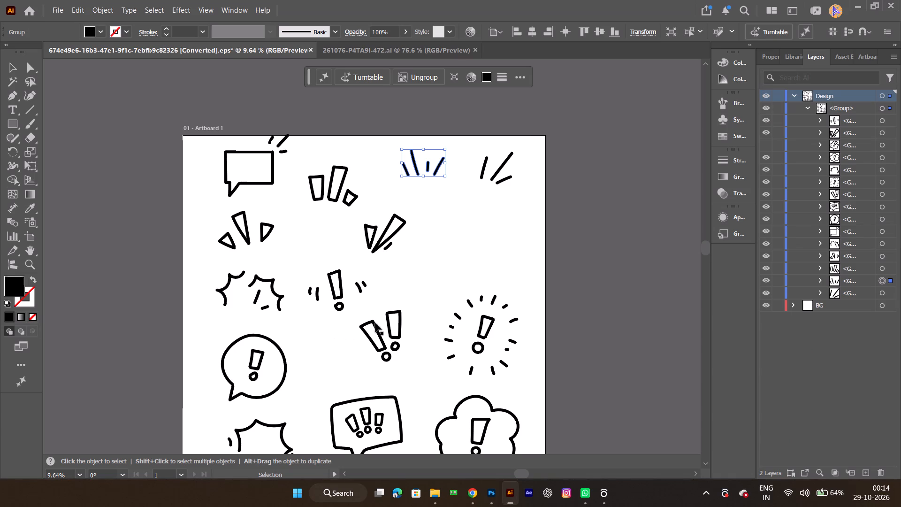
scroll(334, 278, down, 3)
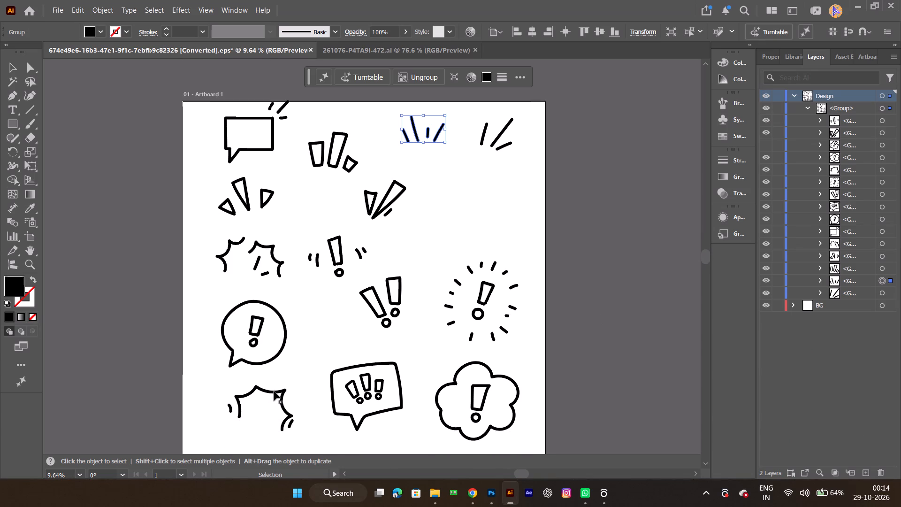
click(767, 246)
click(767, 246)
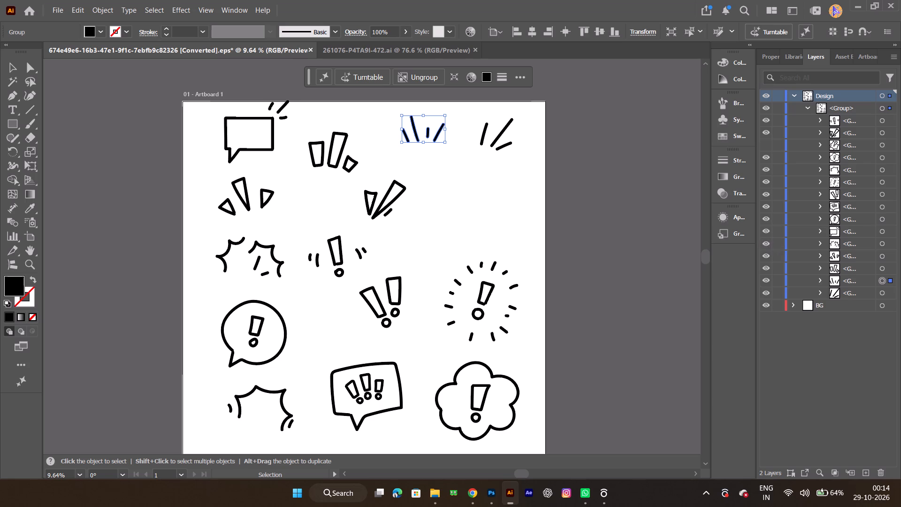
click(768, 265)
click(768, 265)
click(768, 292)
click(768, 292)
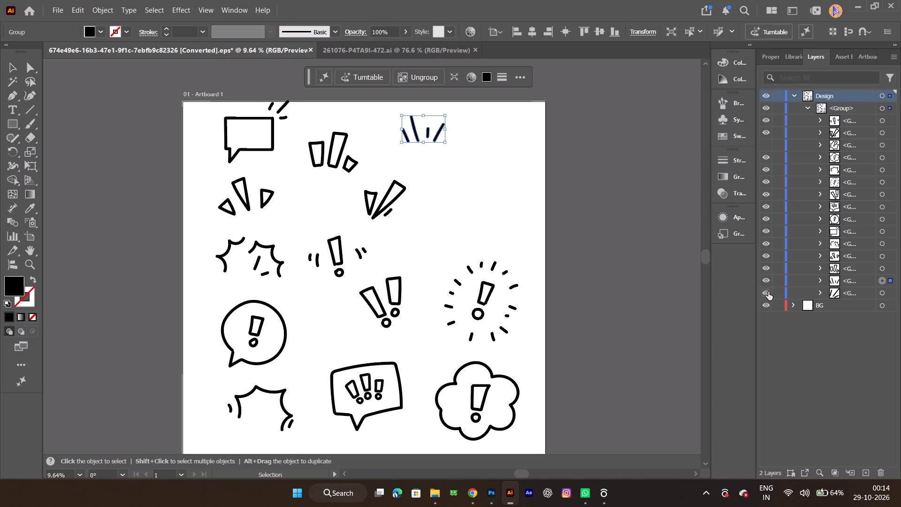
Make the hidden subgroup with the spiky exclamation burst visible again.
click(765, 146)
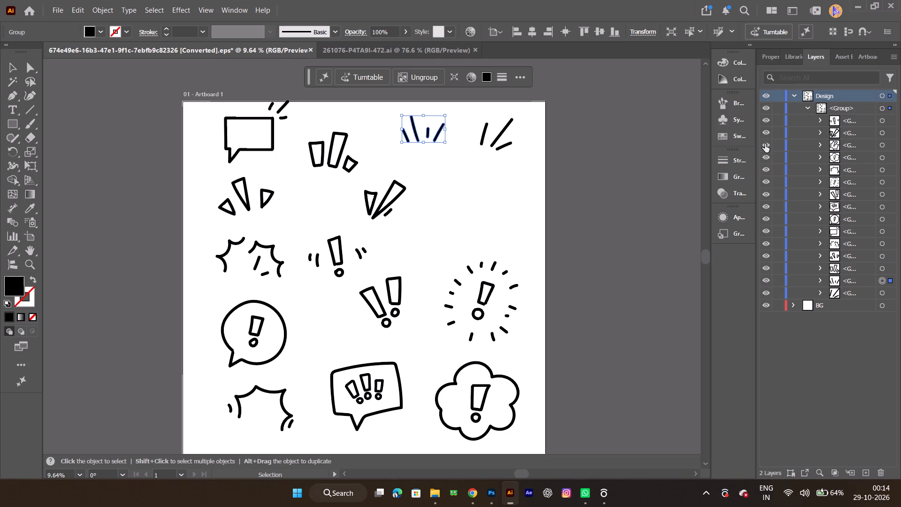
click(765, 144)
click(765, 144)
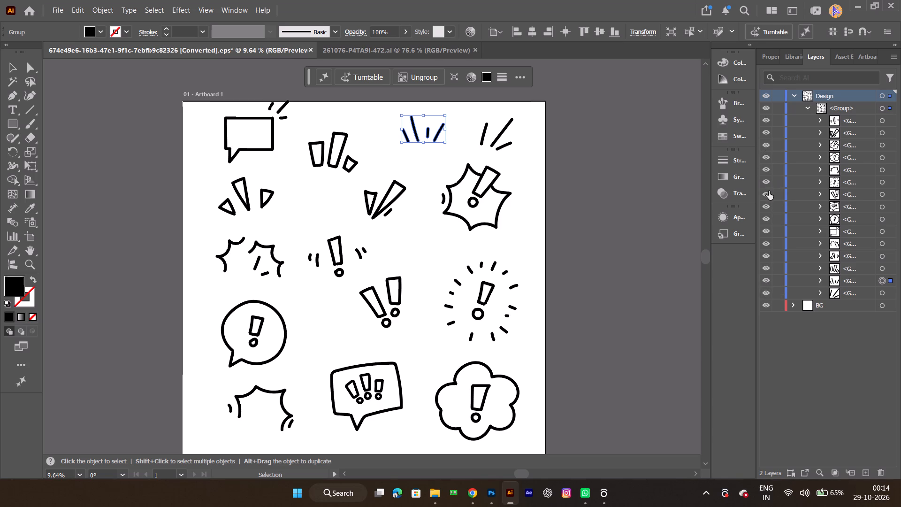
Toggle more subgroups' visibility to identify which one holds the three-wedge accent doodle below the rectangular speech bubble.
click(769, 191)
click(769, 191)
click(769, 253)
click(769, 253)
click(245, 193)
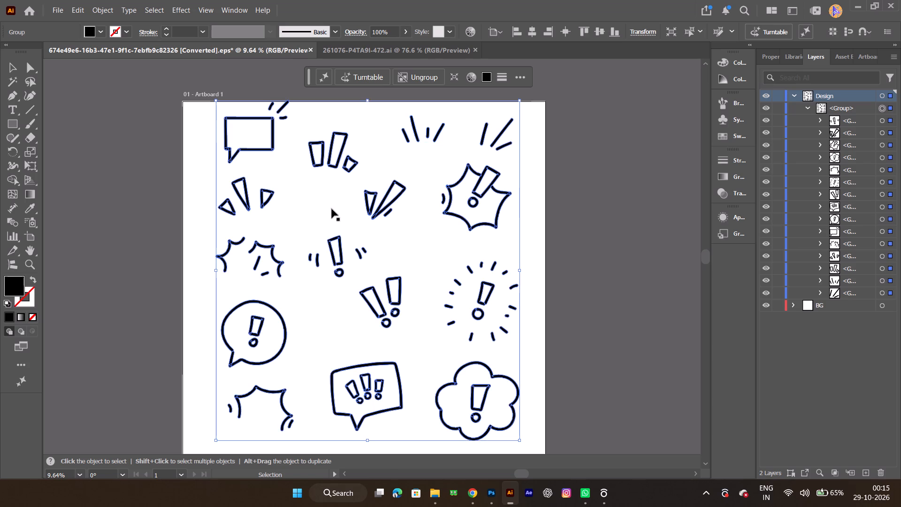
click(765, 242)
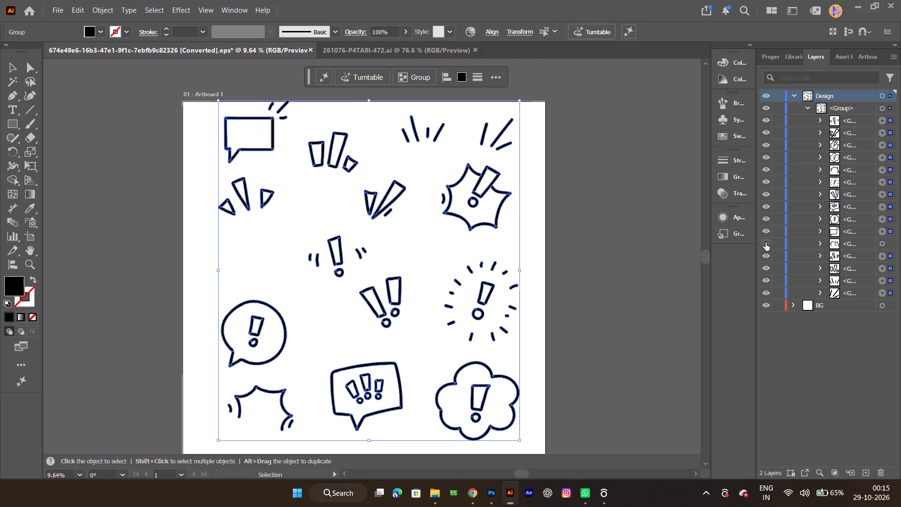
click(765, 242)
click(603, 288)
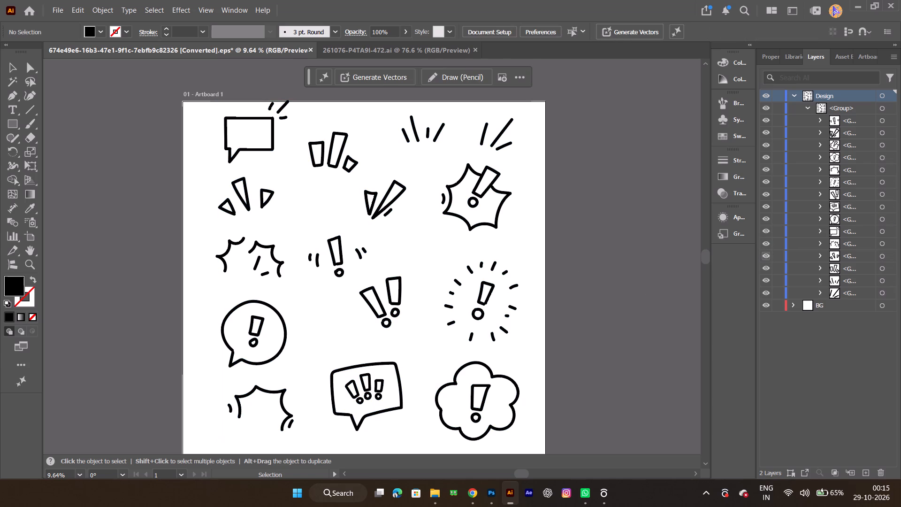
click(767, 256)
click(767, 257)
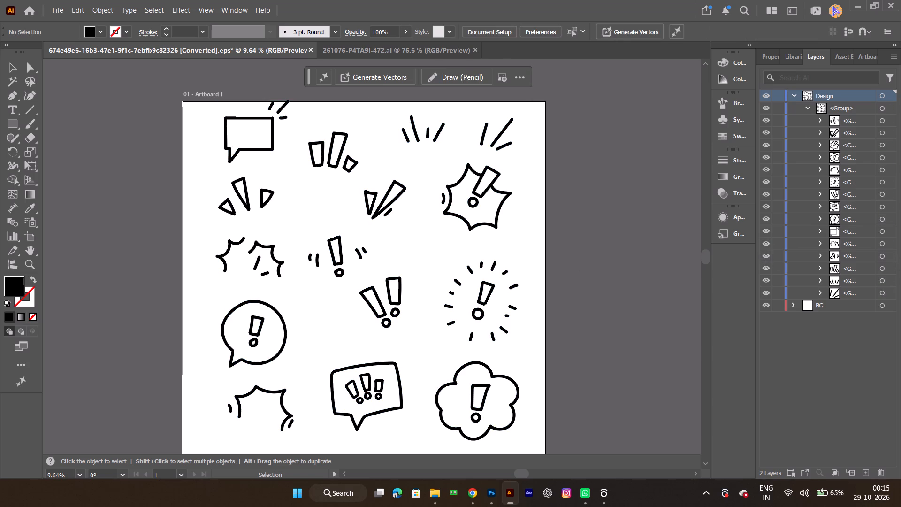
Select only the three-wedge accent doodle's group and bring it into burger menu.psd in Photoshop, near the Hambuurg Bacon Egg Cheese Burger.
click(882, 258)
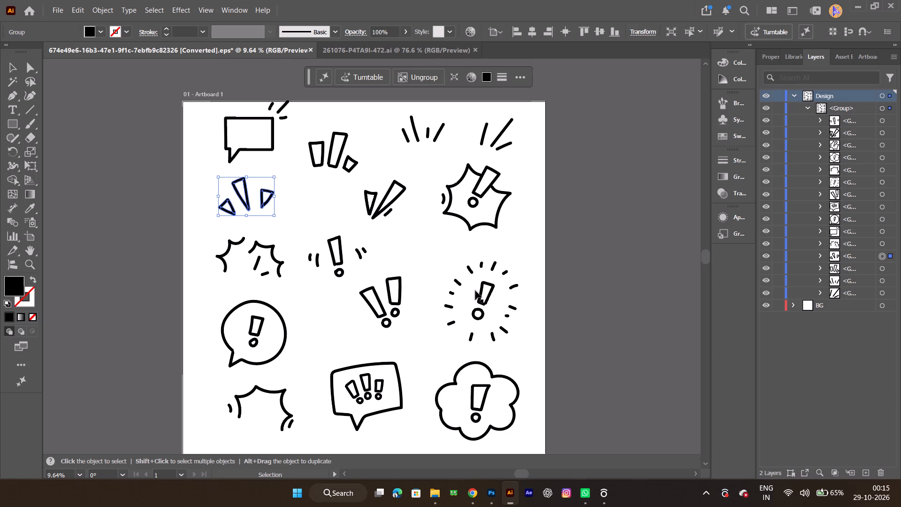
drag(239, 194, 204, 208)
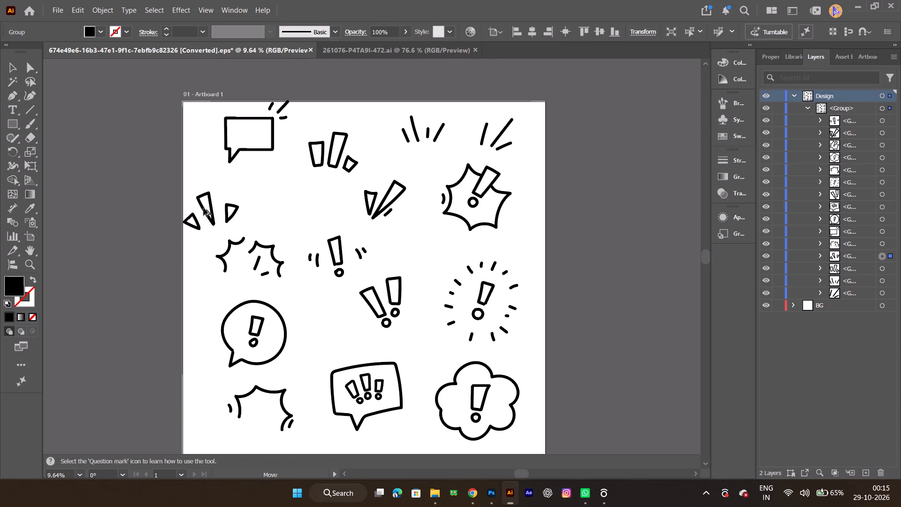
key(alt+Tab)
drag(204, 208, 233, 288)
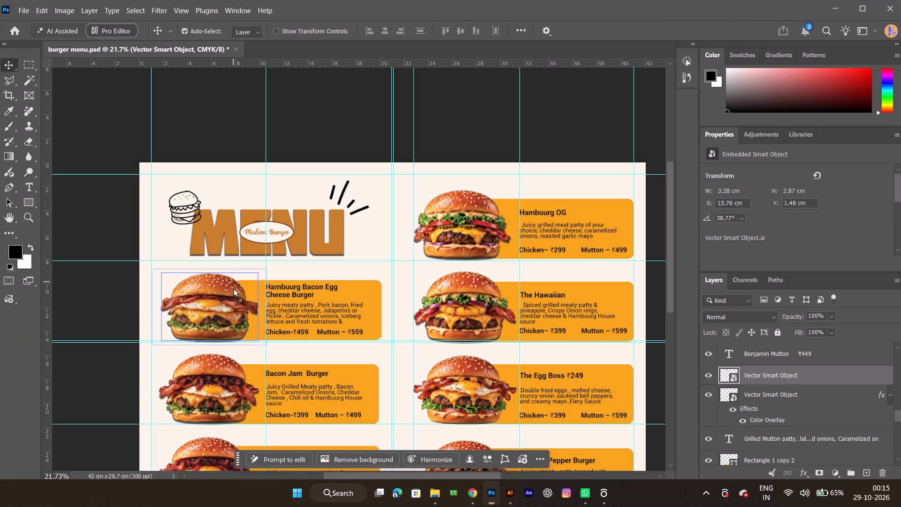
drag(233, 288, 175, 268)
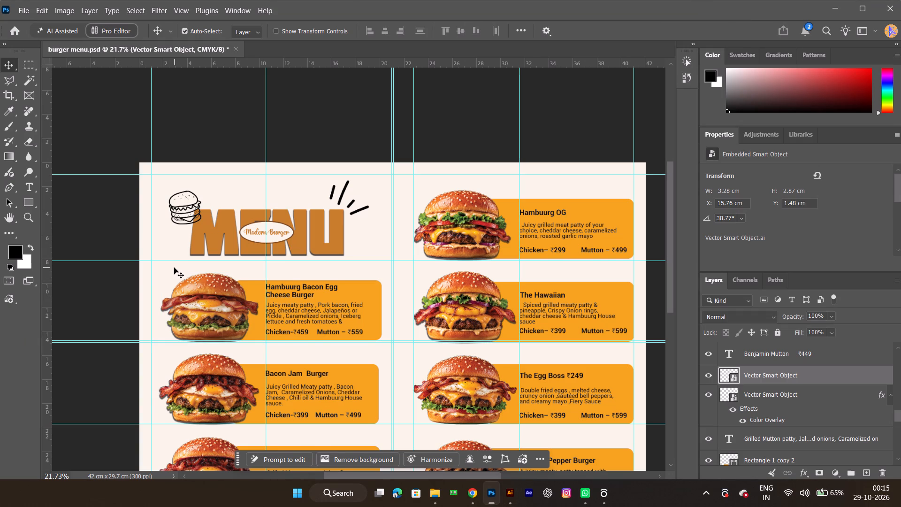
Scale the placed three-wedge doodle to 40.33% and move it to the upper-left edge of the Hambuurg Bacon Egg Cheese Burger.
ctrl+alt+scroll(142, 316, down, 2)
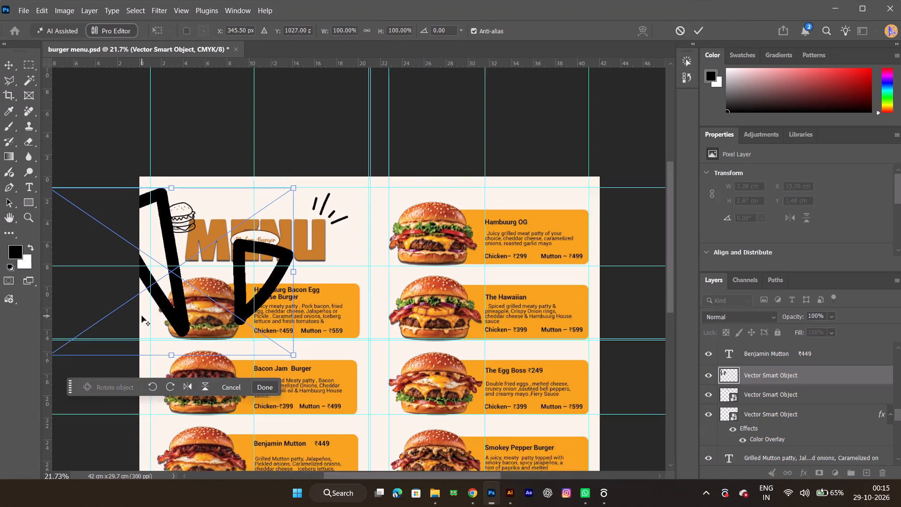
ctrl+alt+scroll(142, 316, down, 4)
shift+drag(88, 339, 188, 291)
ctrl+alt+scroll(190, 289, up, 13)
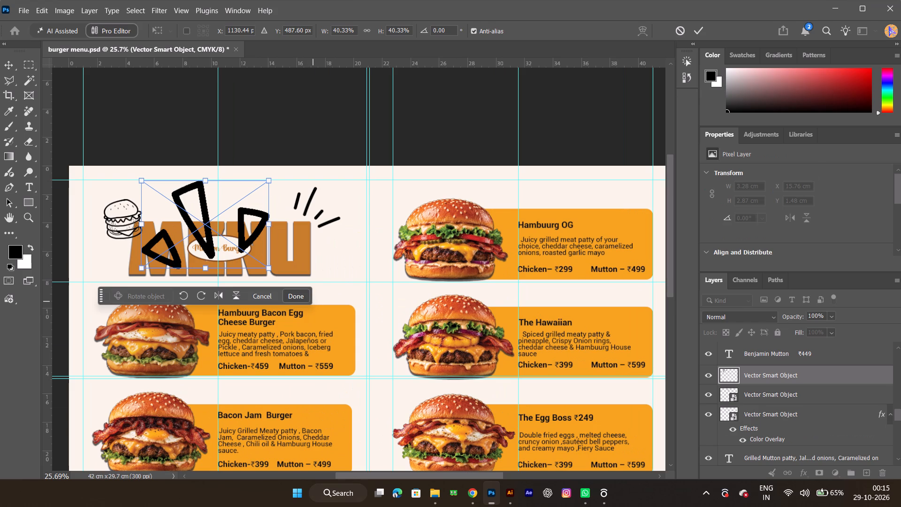
ctrl+alt+scroll(219, 255, up, 7)
key(space)
key(space)
key(space)
drag(331, 270, 406, 273)
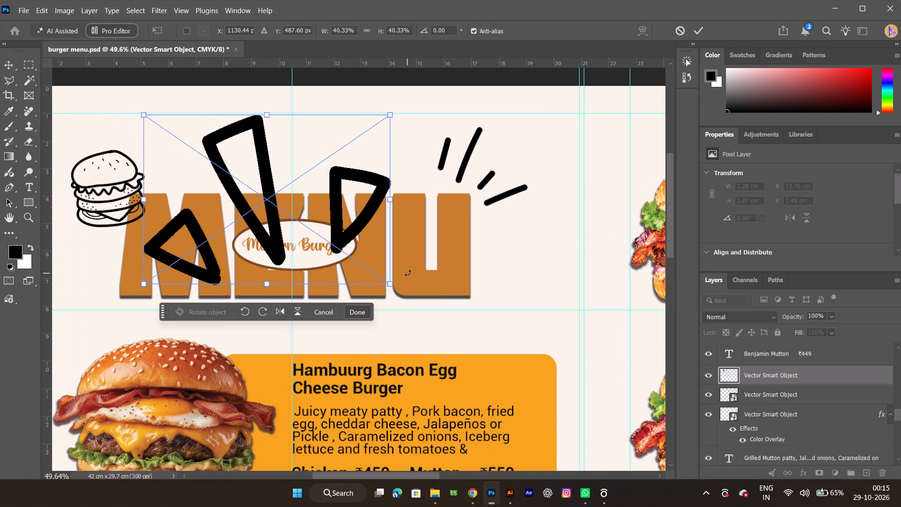
ctrl+alt+scroll(381, 272, down, 4)
key(space)
key(space)
drag(395, 326, 429, 301)
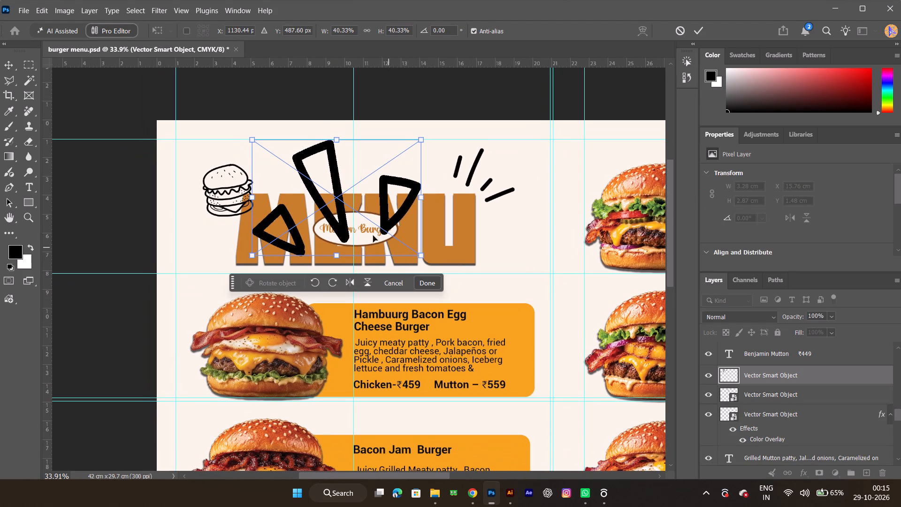
drag(330, 204, 232, 281)
Scale the three-wedge doodle to 22.24% and move it above the left side of the Bacon Egg Cheese burger's bun.
ctrl+alt+scroll(249, 304, up, 7)
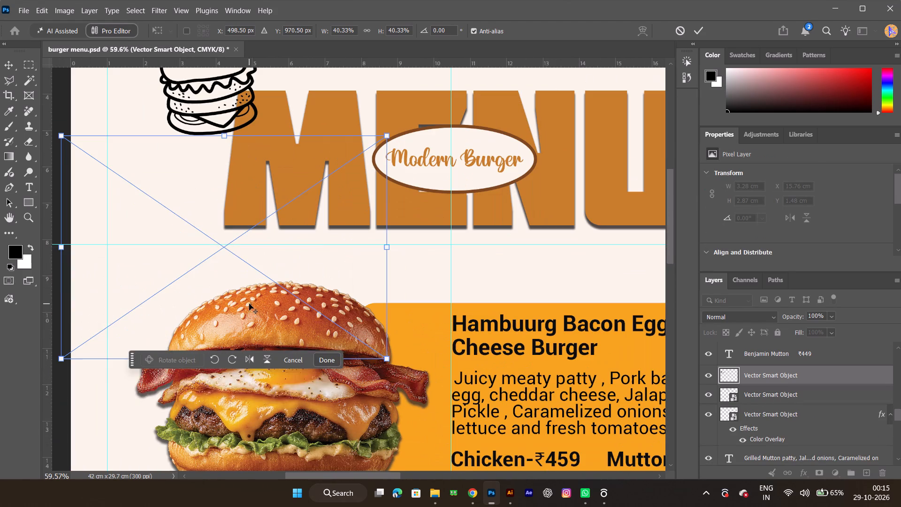
key(space)
drag(376, 355, 420, 337)
ctrl+scroll(314, 335, down, 7)
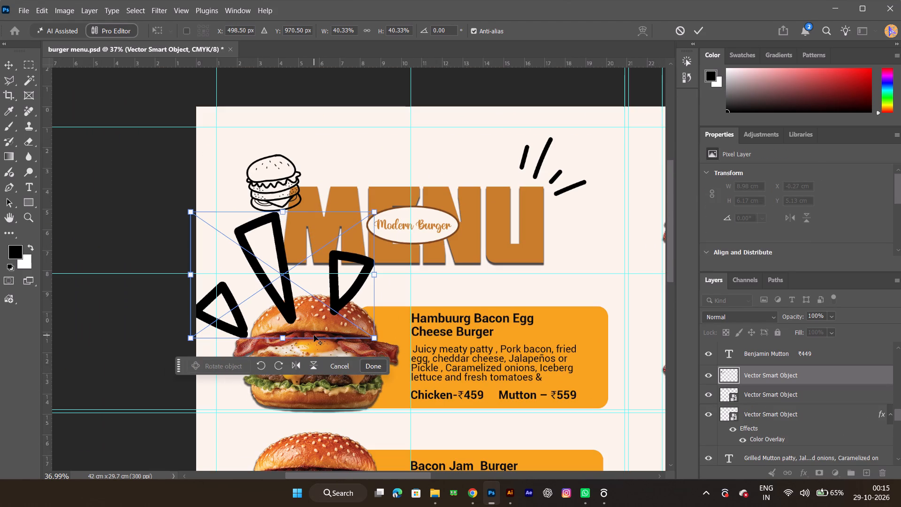
key(ctrl+t)
shift+drag(195, 334, 289, 294)
ctrl+alt+scroll(318, 284, up, 6)
drag(333, 226, 325, 257)
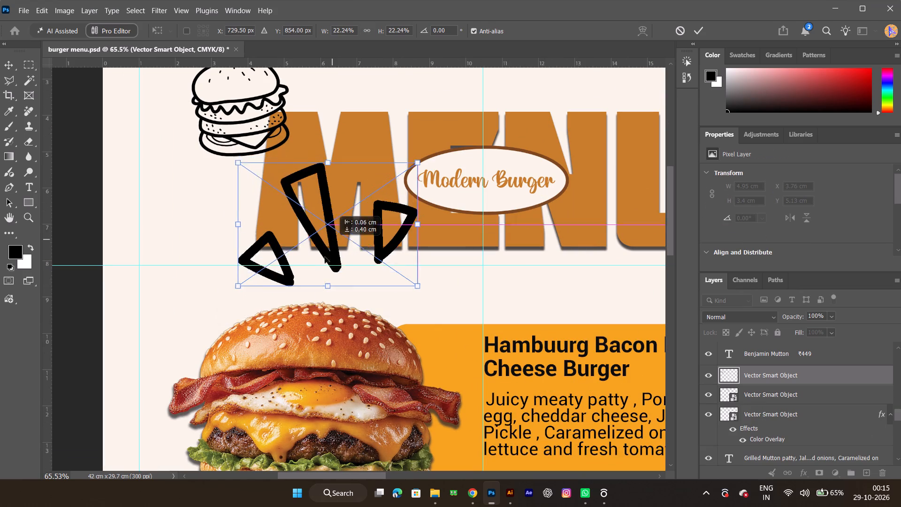
drag(325, 257, 227, 287)
Scale the three-wedge doodle to 15.51%, set it against the bun's upper-left curve and rotate it to about -16.5°.
ctrl+alt+scroll(242, 323, up, 7)
key(space)
key(space)
key(space)
drag(313, 339, 372, 326)
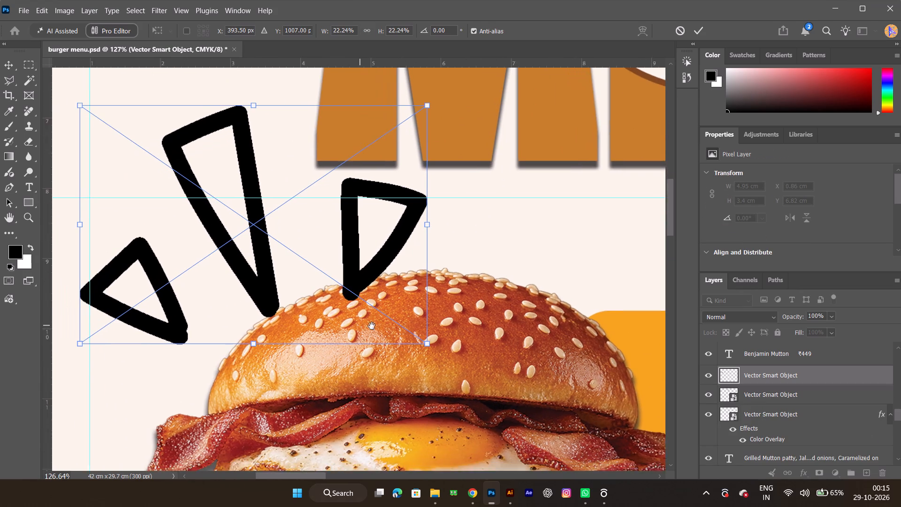
drag(372, 326, 398, 343)
ctrl+alt+scroll(398, 343, down, 4)
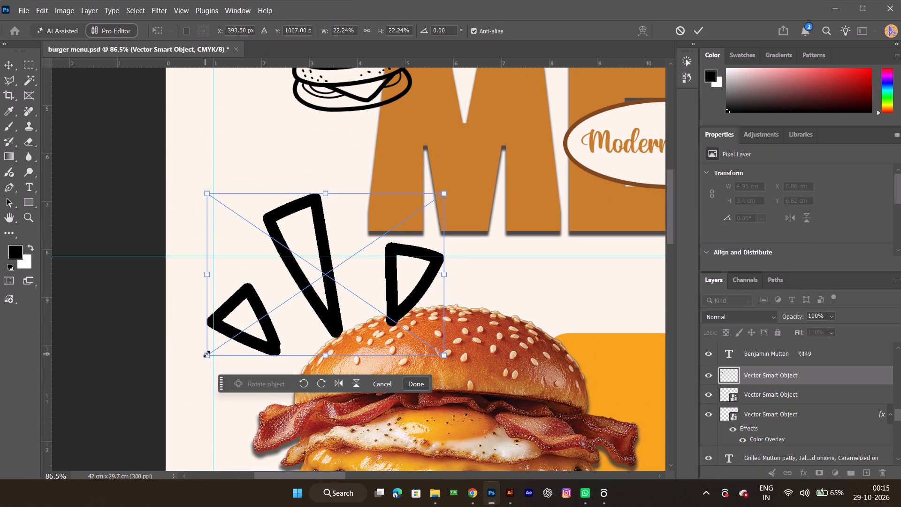
shift+drag(208, 353, 287, 314)
drag(354, 270, 328, 299)
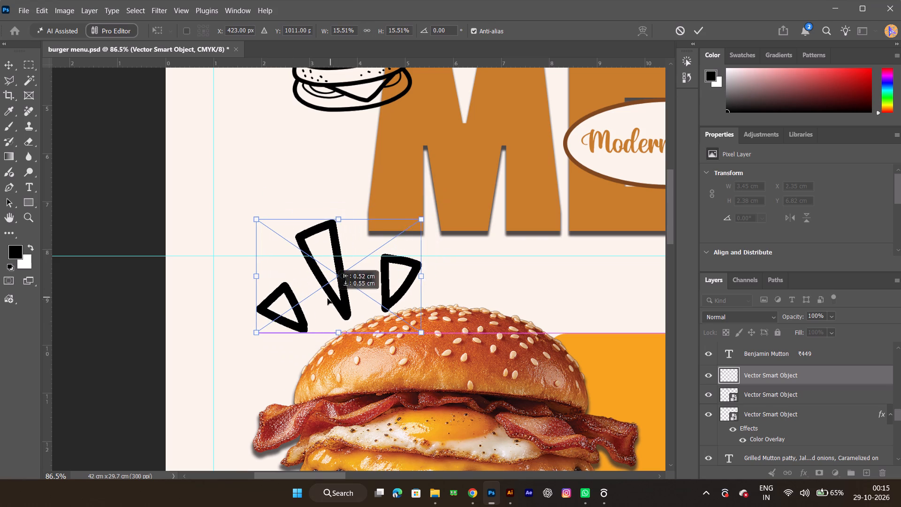
drag(328, 299, 325, 300)
drag(423, 347, 453, 308)
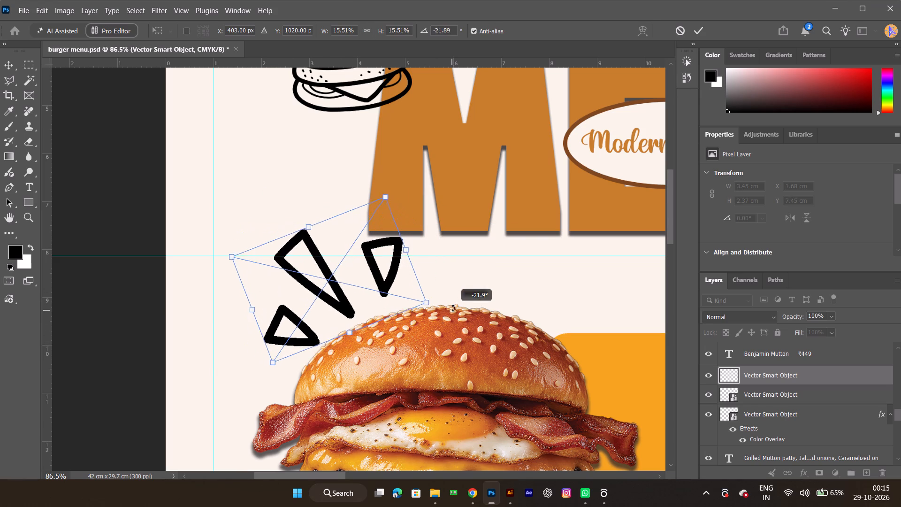
drag(453, 308, 453, 323)
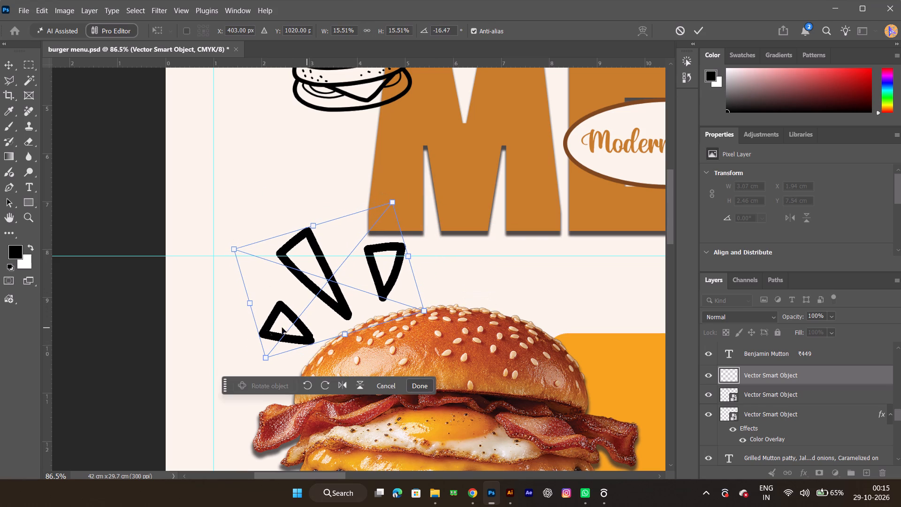
Scale the three-wedge doodle to 11.48%, settle it against the upper-left edge of the Bacon Egg Cheese burger's bun and apply the transform.
shift+drag(264, 361, 294, 318)
drag(343, 273, 343, 275)
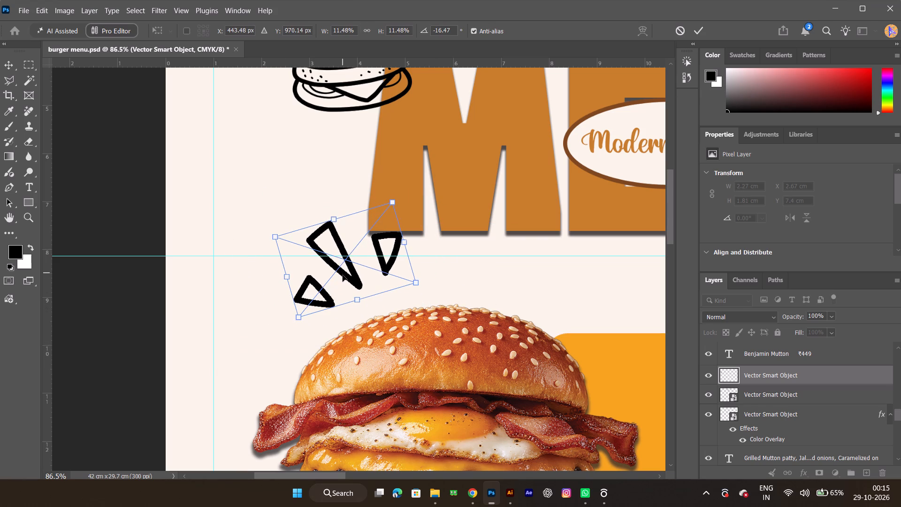
drag(343, 275, 314, 302)
ctrl+alt+scroll(314, 303, down, 8)
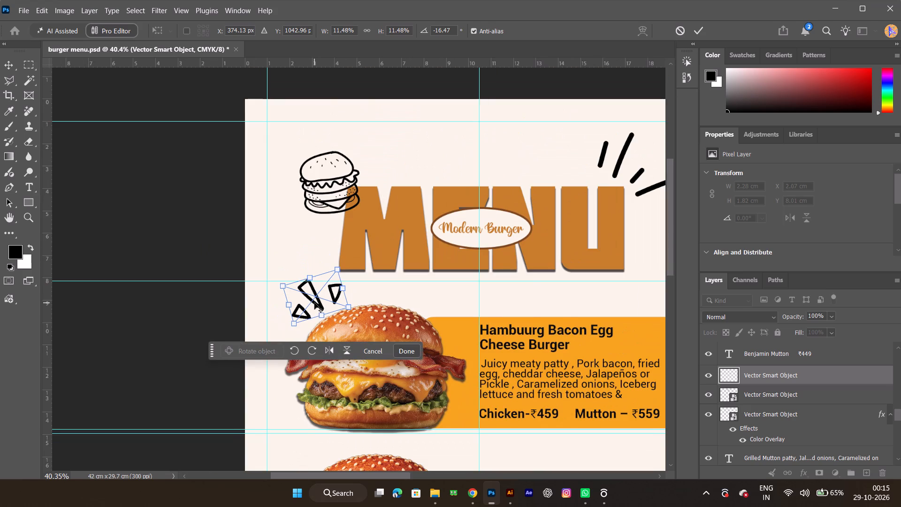
ctrl+alt+scroll(314, 303, down, 2)
key(space)
key(space)
key(space)
key(space)
key(space)
key(space)
drag(463, 324, 366, 321)
ctrl+alt+scroll(337, 321, down, 1)
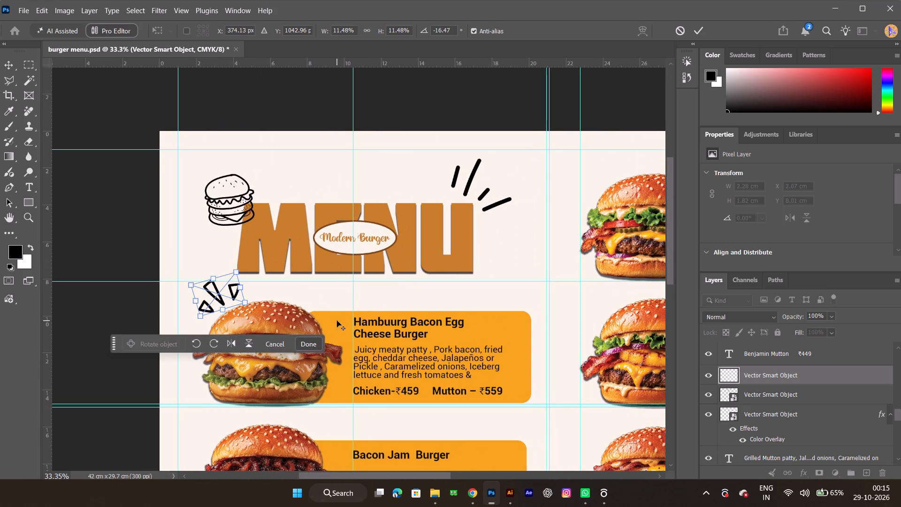
ctrl+alt+scroll(337, 321, down, 4)
ctrl+alt+scroll(325, 330, up, 11)
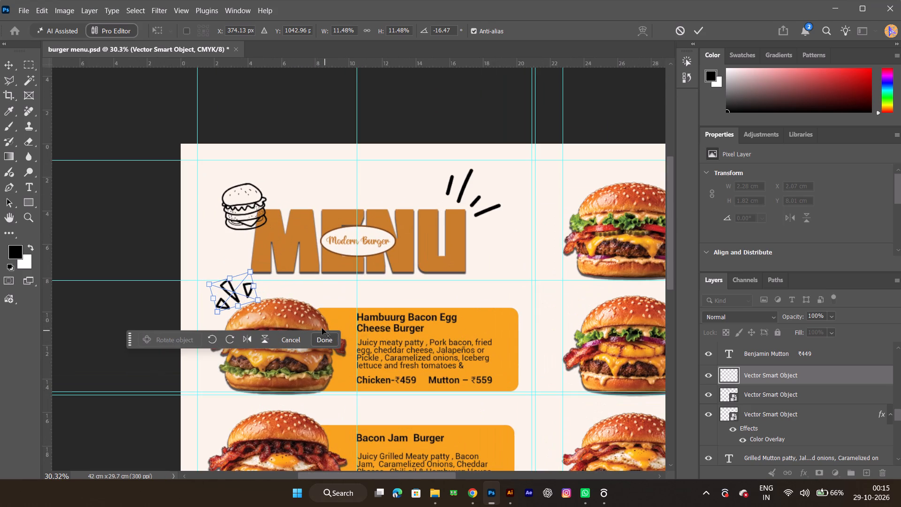
ctrl+alt+scroll(275, 283, up, 6)
key(space)
drag(249, 296, 287, 288)
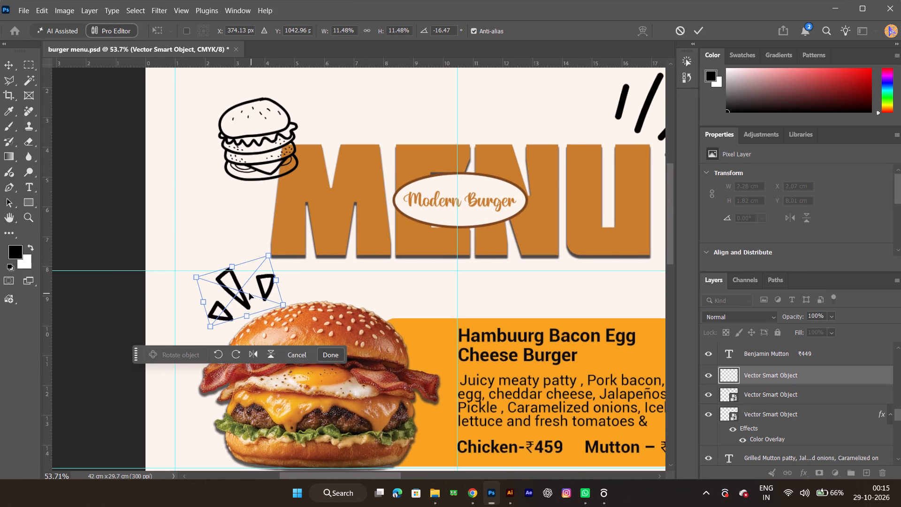
click(244, 292)
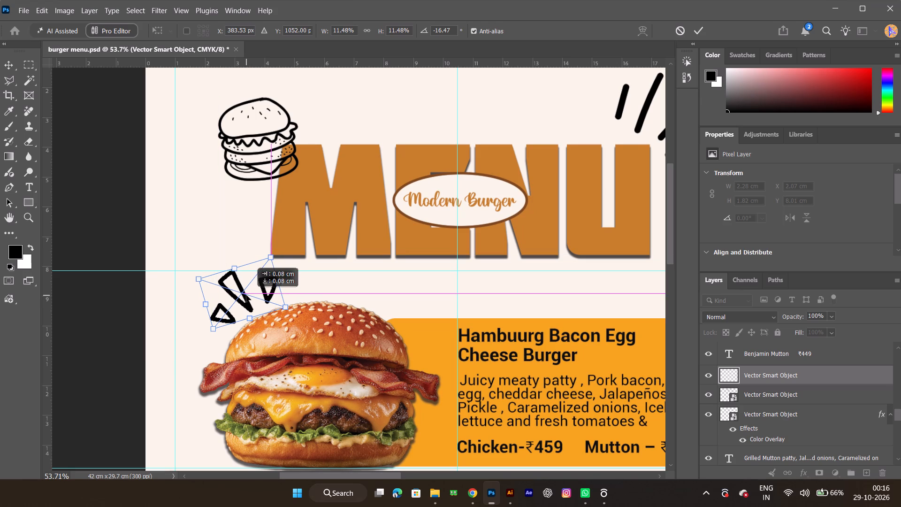
click(420, 297)
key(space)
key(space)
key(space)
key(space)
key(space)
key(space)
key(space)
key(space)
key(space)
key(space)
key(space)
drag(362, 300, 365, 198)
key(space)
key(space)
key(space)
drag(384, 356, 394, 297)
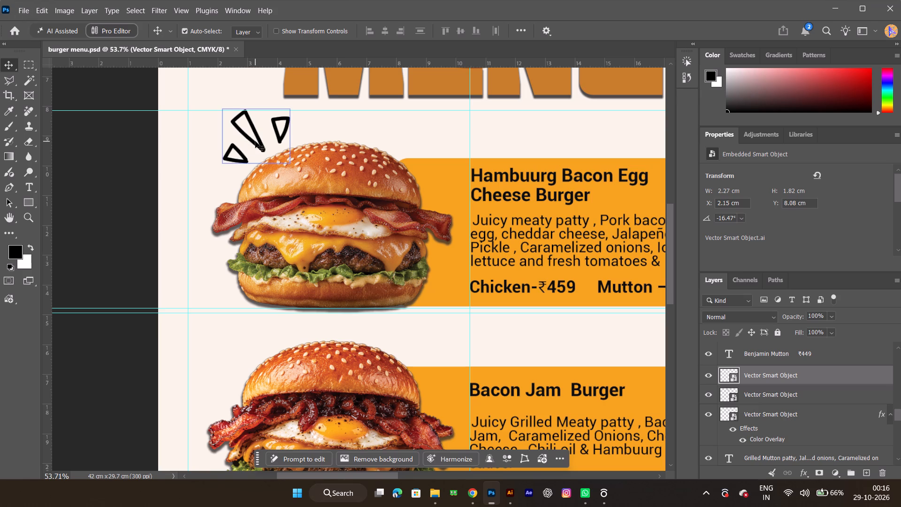
Switch to Illustrator and ungroup the Design layer's main group into its individual doodles.
key(alt+Tab)
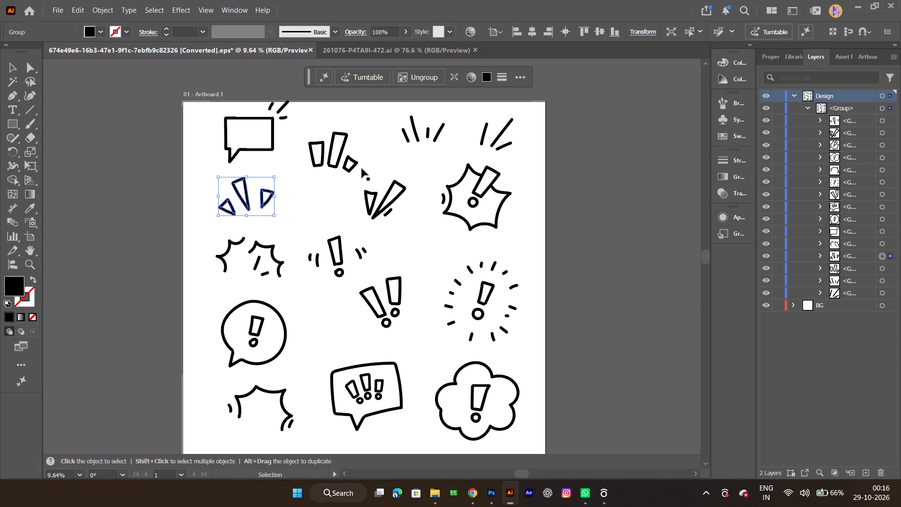
click(374, 199)
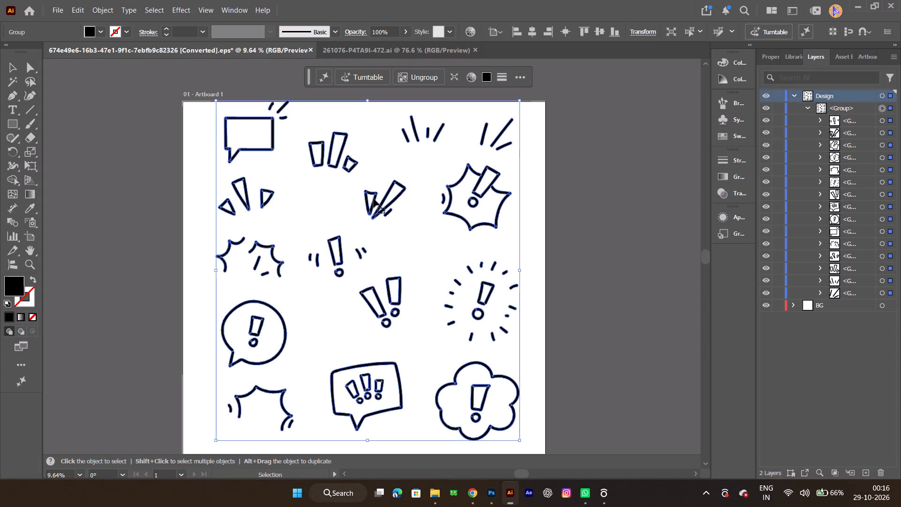
click(639, 261)
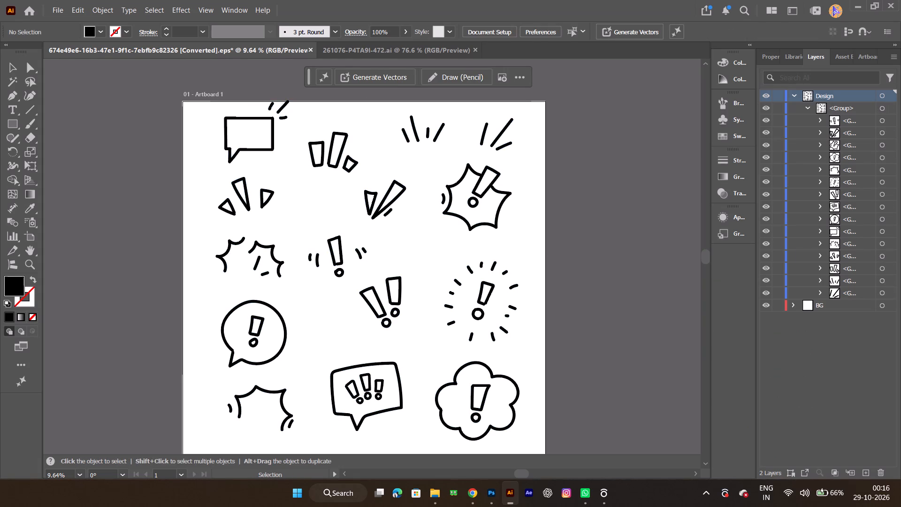
key(ctrl+a)
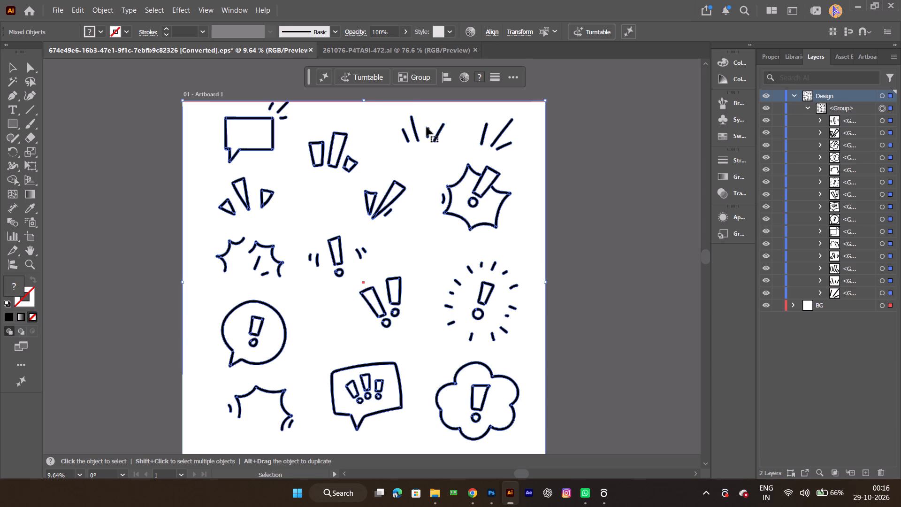
click(642, 257)
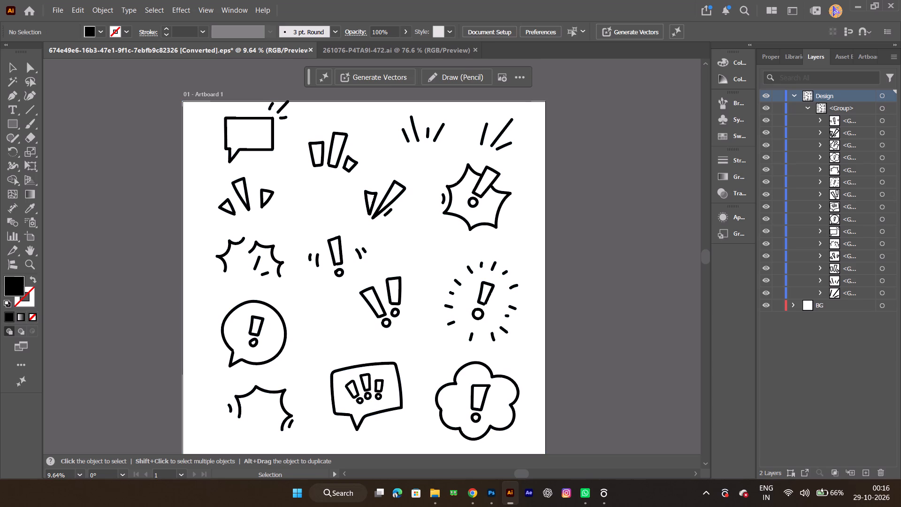
click(371, 202)
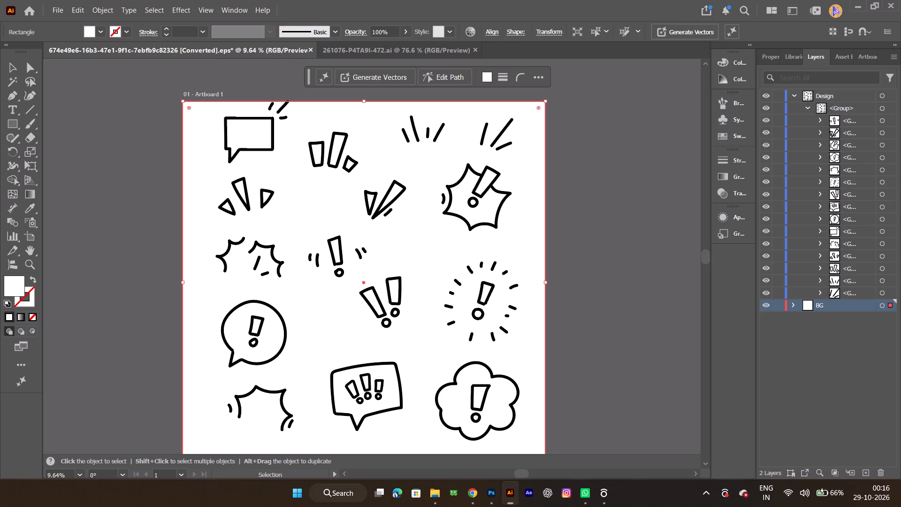
key(ctrl+shift+g)
click(618, 292)
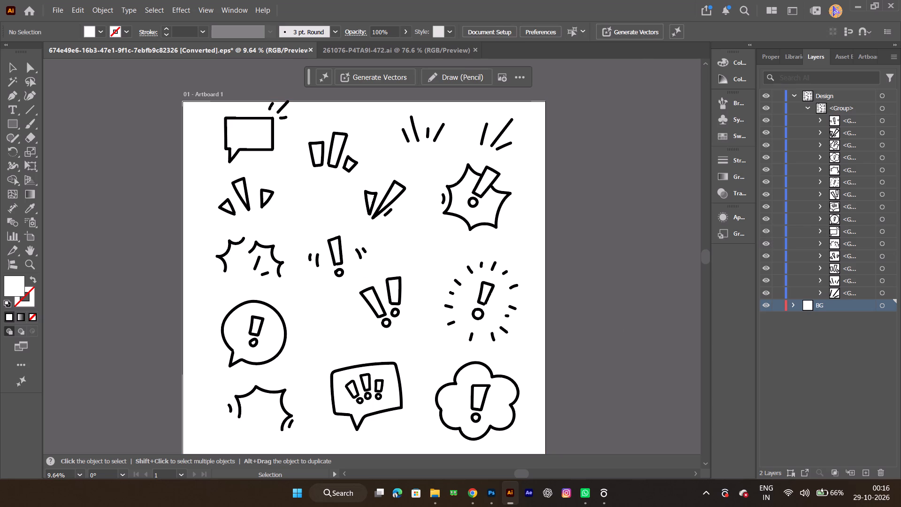
click(811, 107)
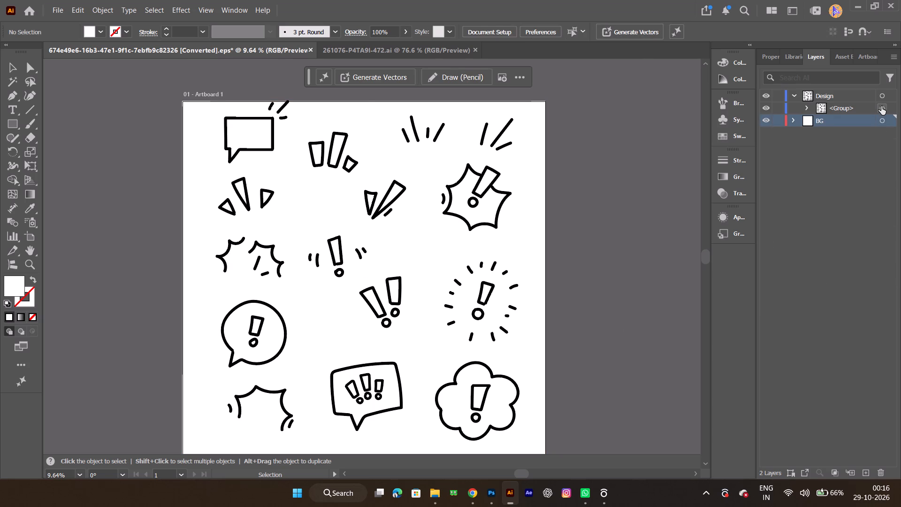
click(883, 107)
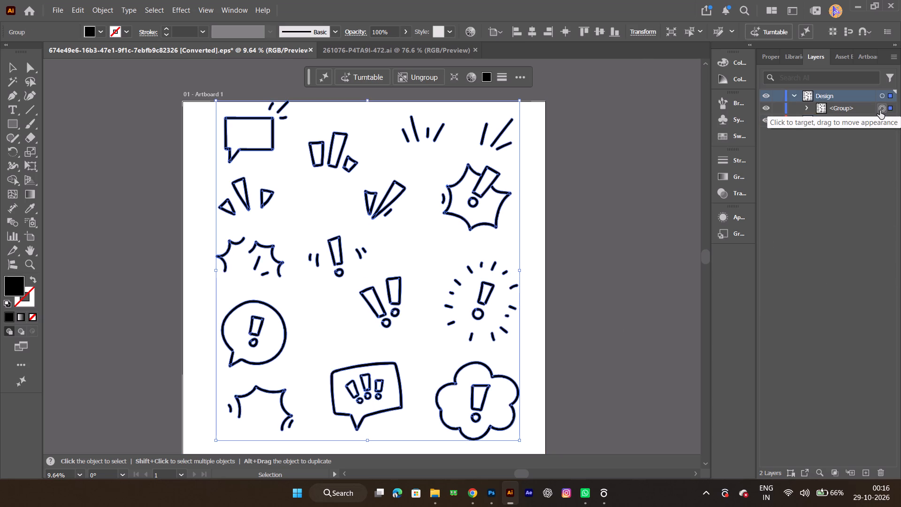
click(420, 79)
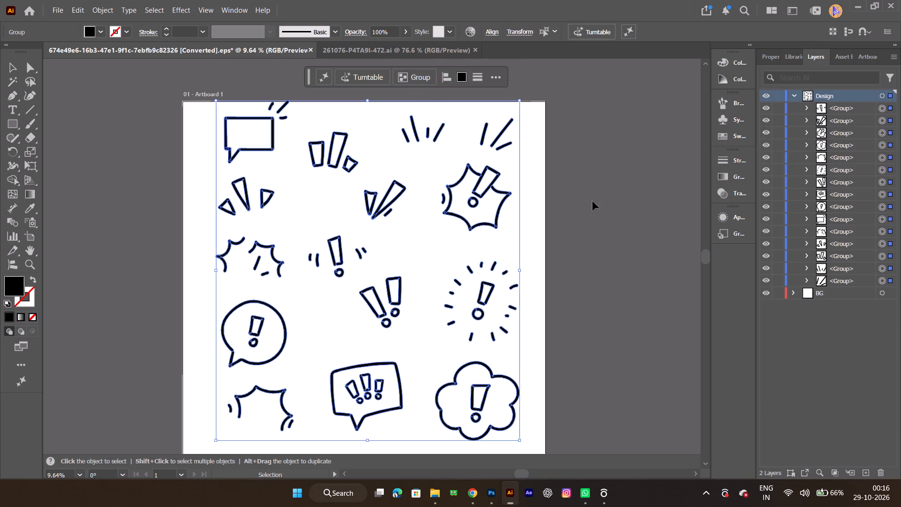
click(678, 239)
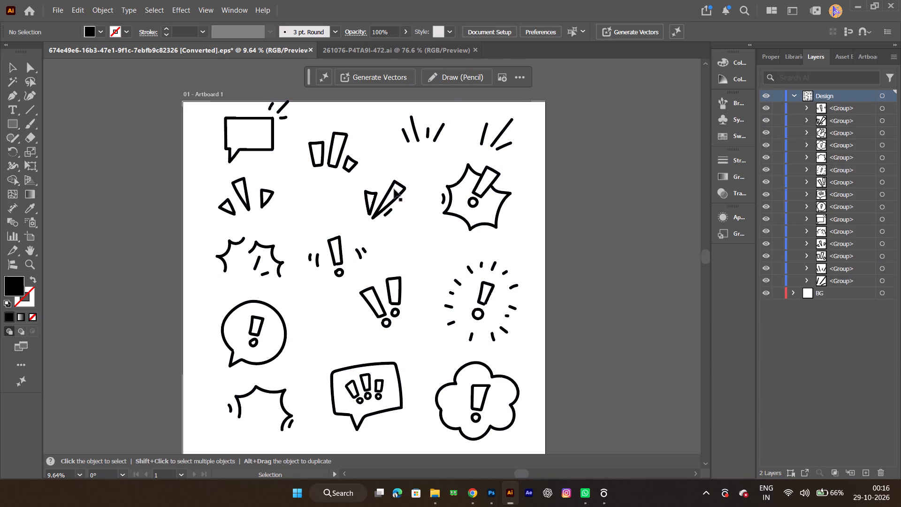
Select the V-shaped doodle of two wedges and a short dash, and hide and lock the BG layer.
click(391, 183)
click(392, 182)
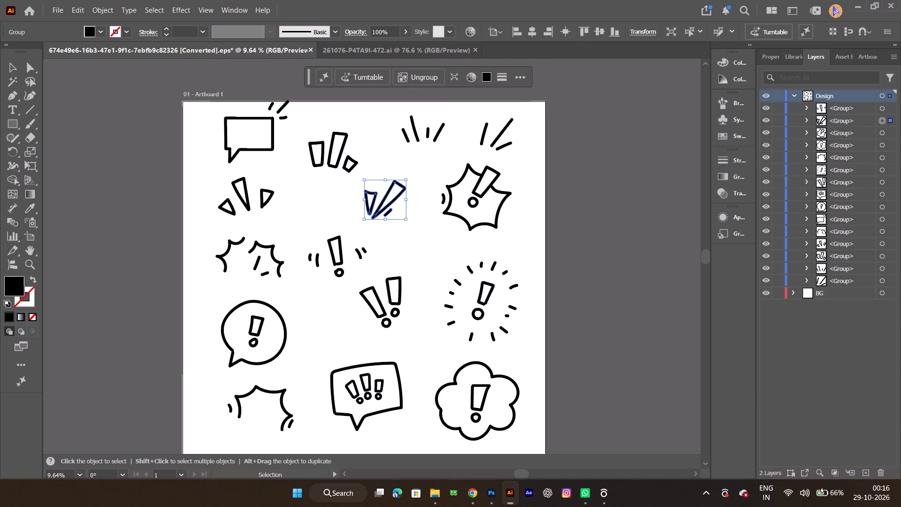
click(767, 291)
click(776, 292)
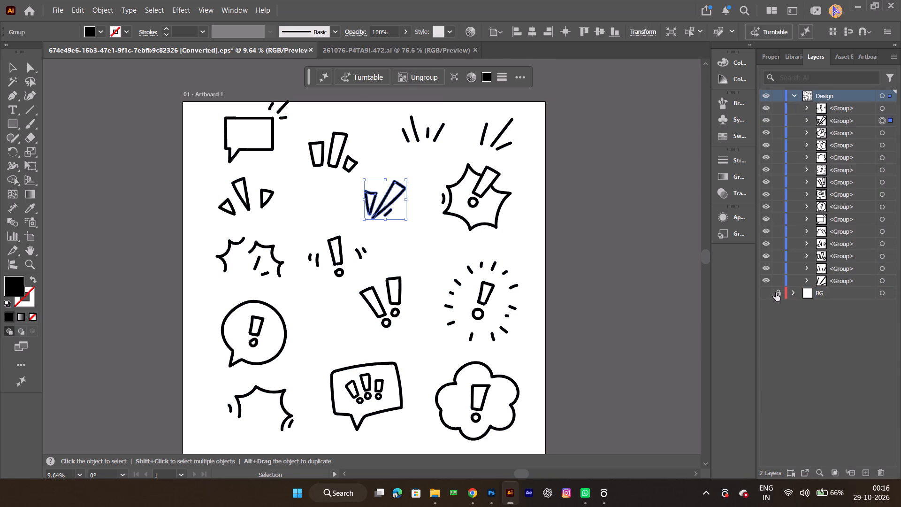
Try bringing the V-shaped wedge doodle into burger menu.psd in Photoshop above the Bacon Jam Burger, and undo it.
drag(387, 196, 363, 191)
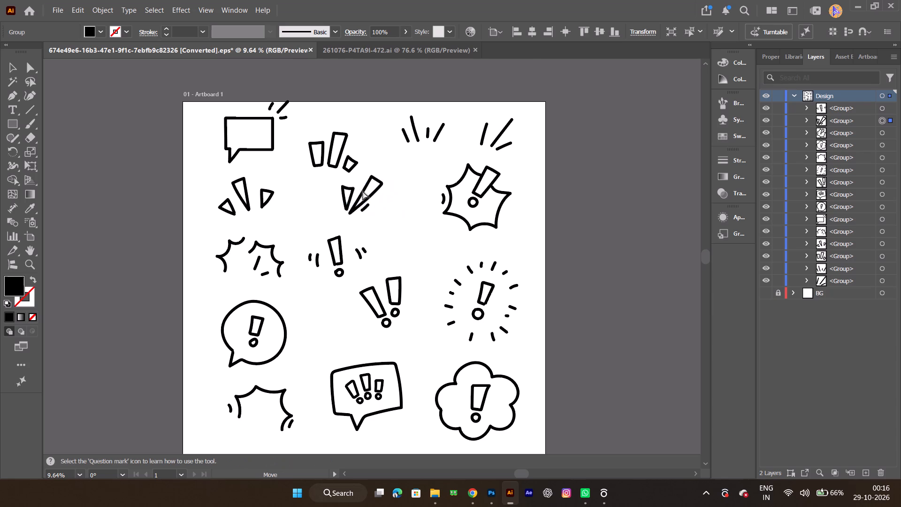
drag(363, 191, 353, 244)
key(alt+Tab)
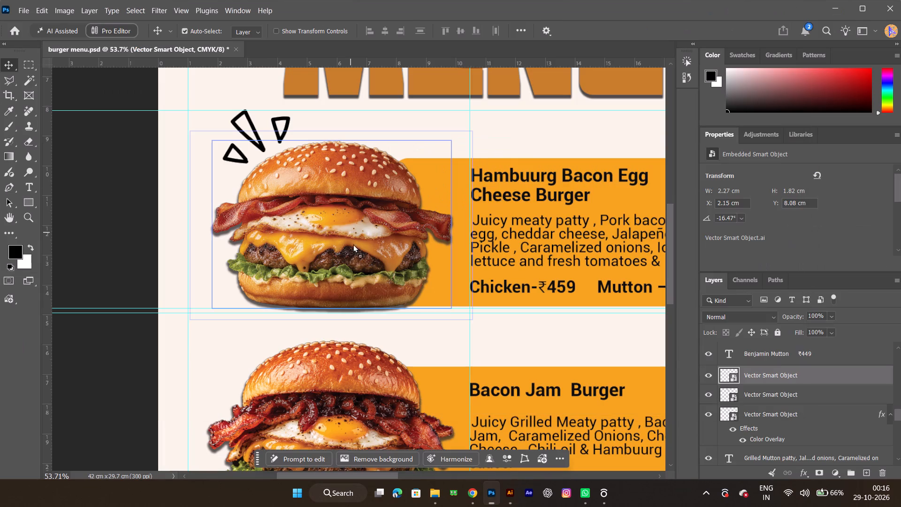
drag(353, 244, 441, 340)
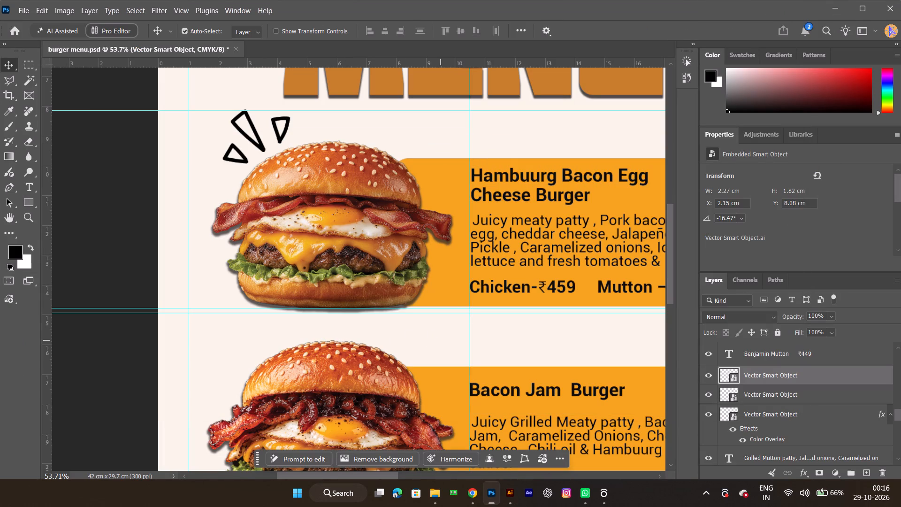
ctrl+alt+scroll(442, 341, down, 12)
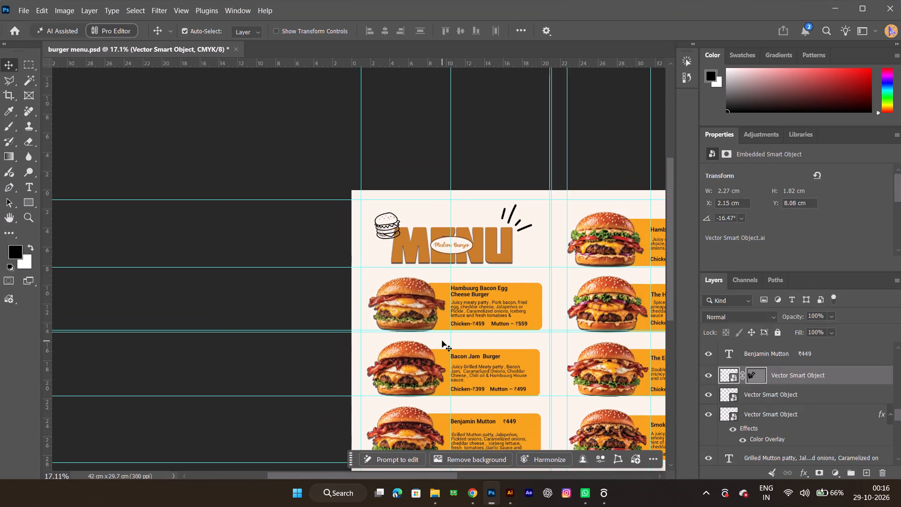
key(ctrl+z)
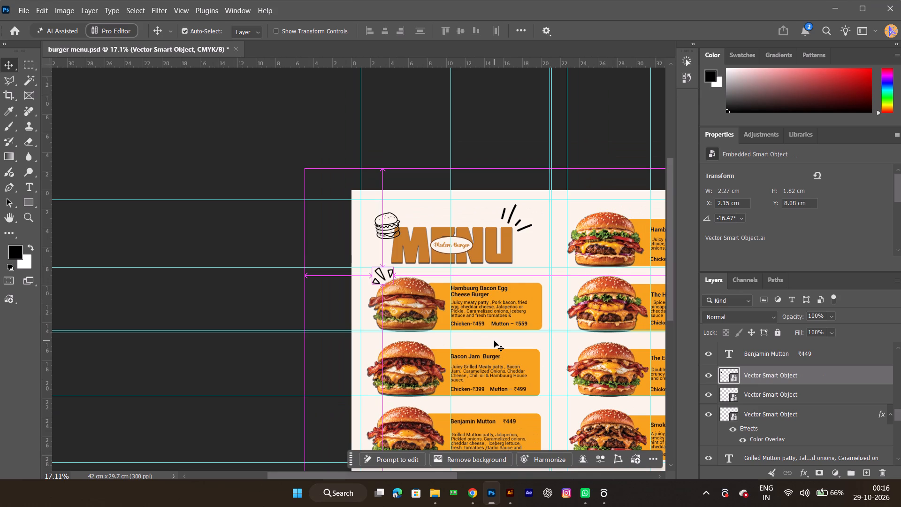
Bring the V-shaped wedge doodle from Illustrator into burger menu.psd in Photoshop, over the Bacon Jam Burger card.
key(alt+Tab)
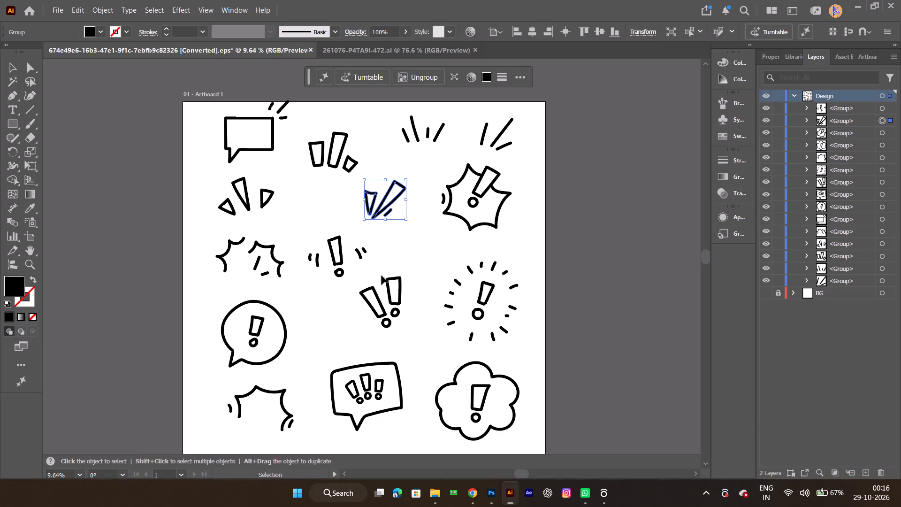
drag(368, 212, 290, 228)
key(alt+Tab)
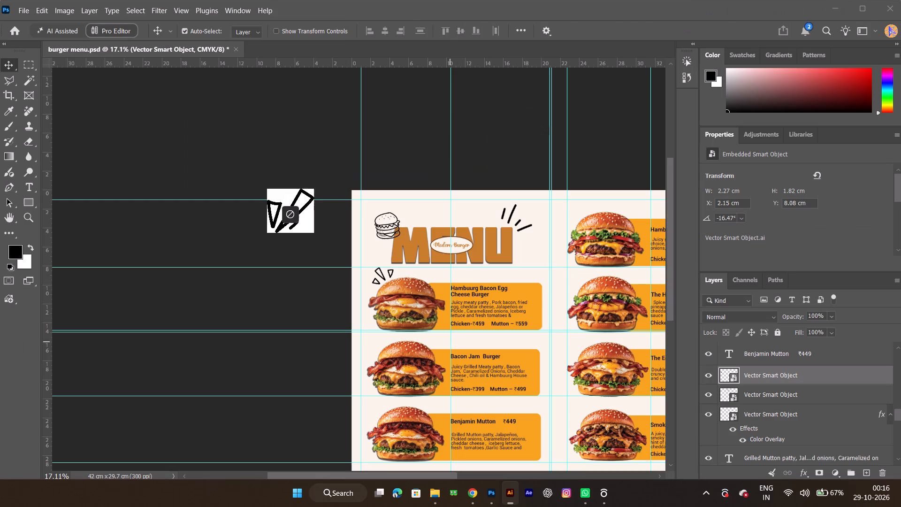
drag(290, 228, 452, 346)
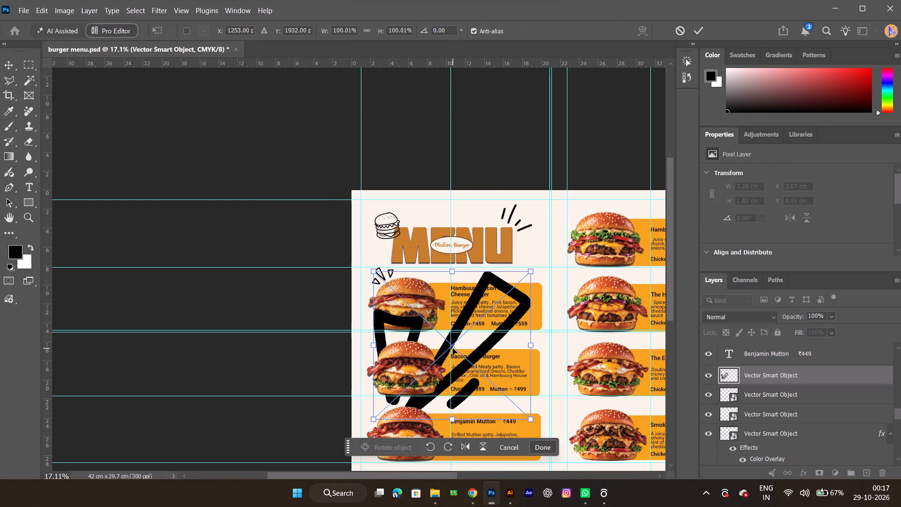
Scale the placed V-shaped doodle to about 11.85% and move it above the upper-right edge of the Bacon Jam Burger's bun.
key(ctrl+t)
shift+drag(374, 415, 504, 273)
ctrl+alt+scroll(492, 335, up, 7)
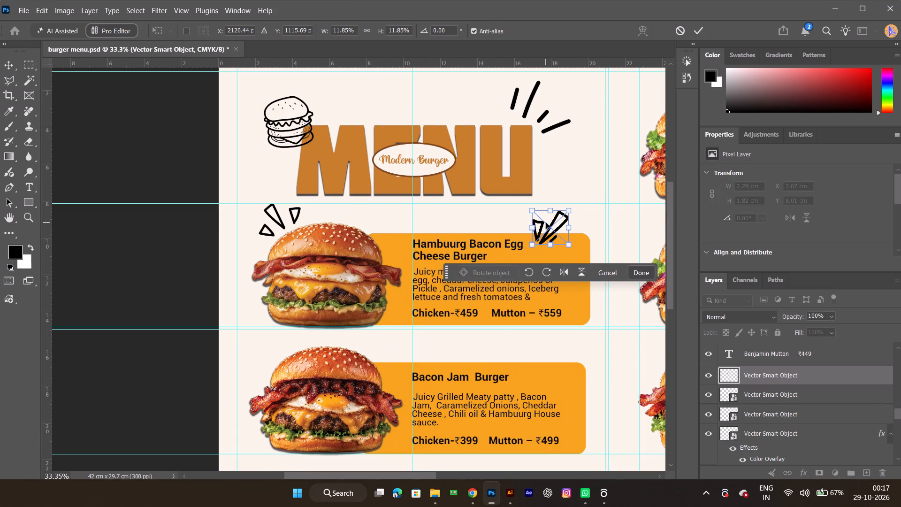
drag(546, 221, 374, 331)
ctrl+alt+scroll(374, 341, up, 13)
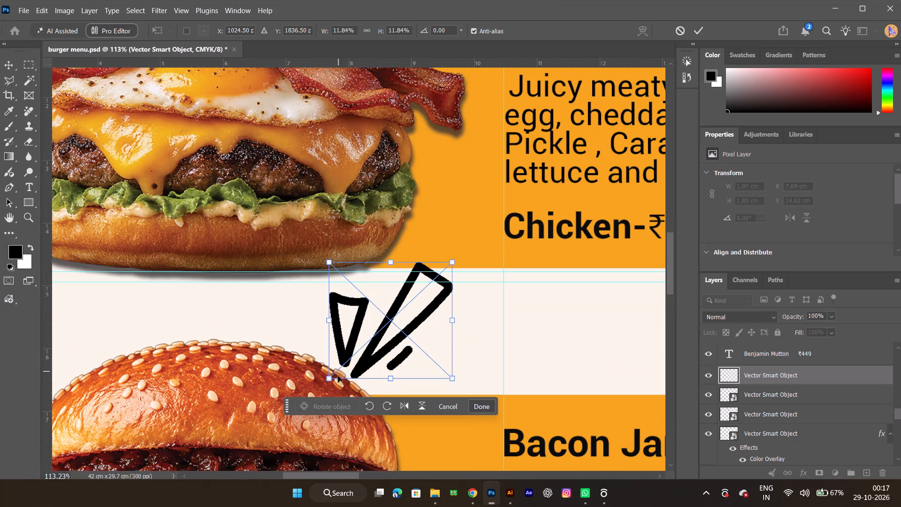
Reduce the V-shaped doodle to about 8.74% and settle it against the upper-right edge of the Bacon Jam Burger's bun.
shift+drag(455, 264, 431, 304)
drag(382, 337, 390, 330)
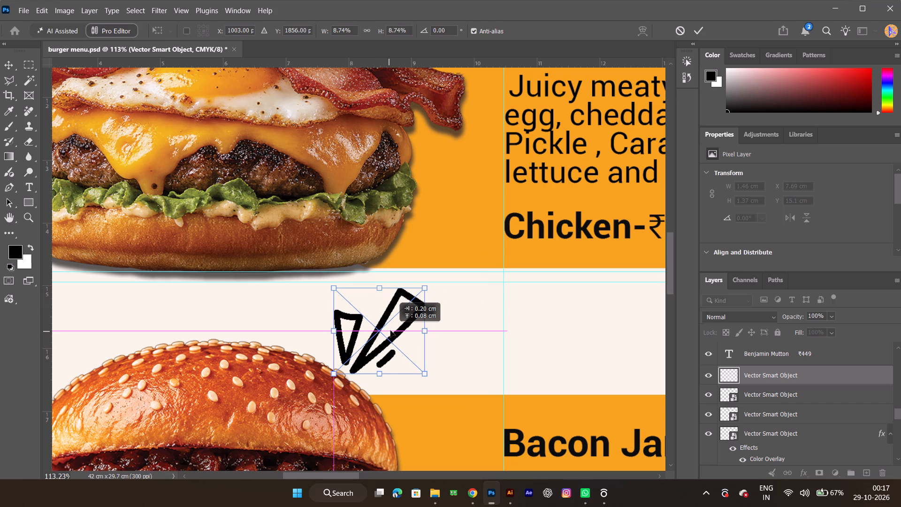
drag(390, 330, 391, 330)
ctrl+alt+scroll(459, 312, down, 10)
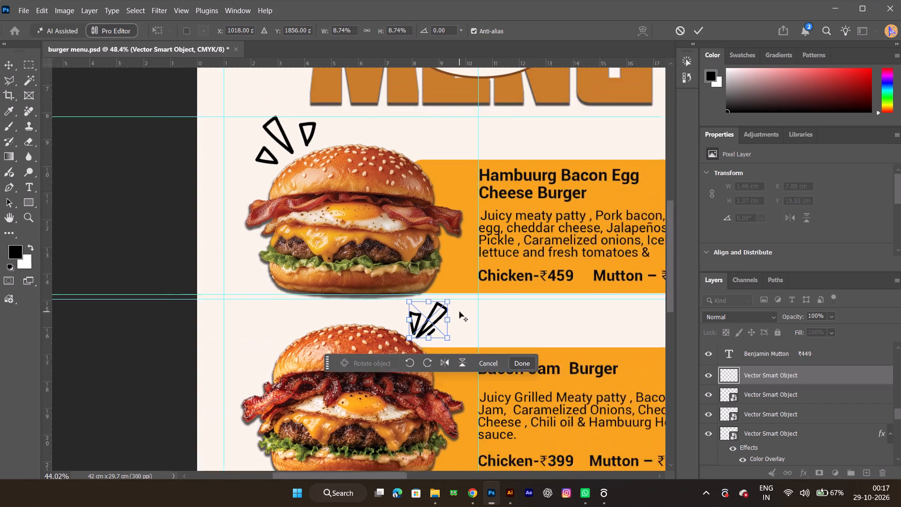
key(space)
key(space)
key(space)
key(space)
key(space)
key(space)
drag(531, 336, 469, 241)
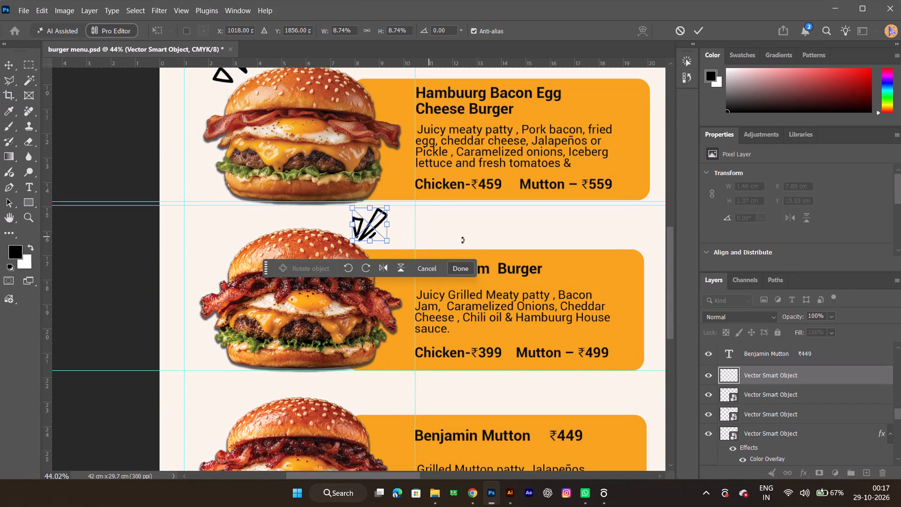
click(699, 35)
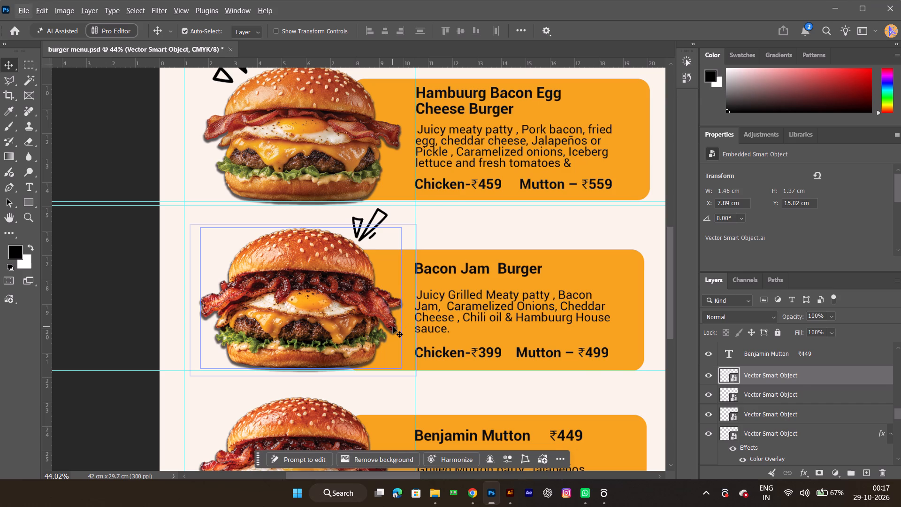
Bring the double exclamation-mark doodle from Illustrator into burger menu.psd in Photoshop, near the Benjamin Mutton burger.
key(alt+Tab)
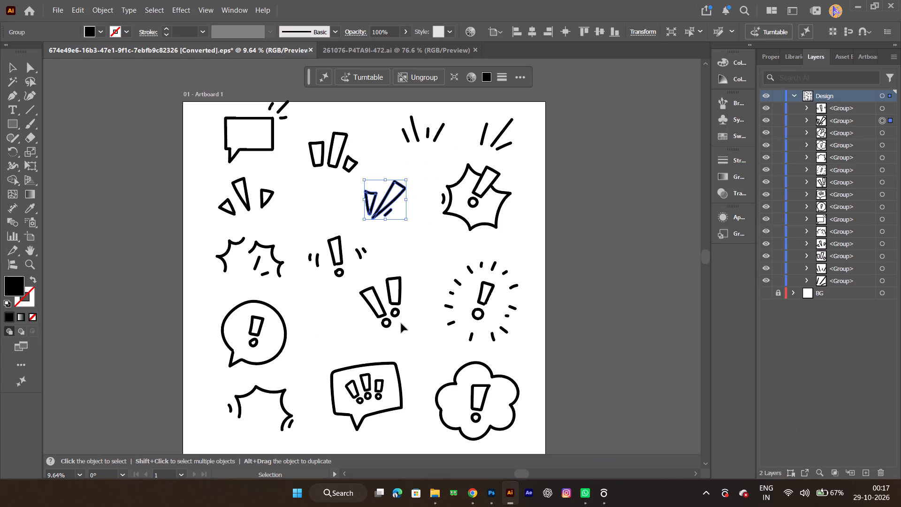
click(380, 306)
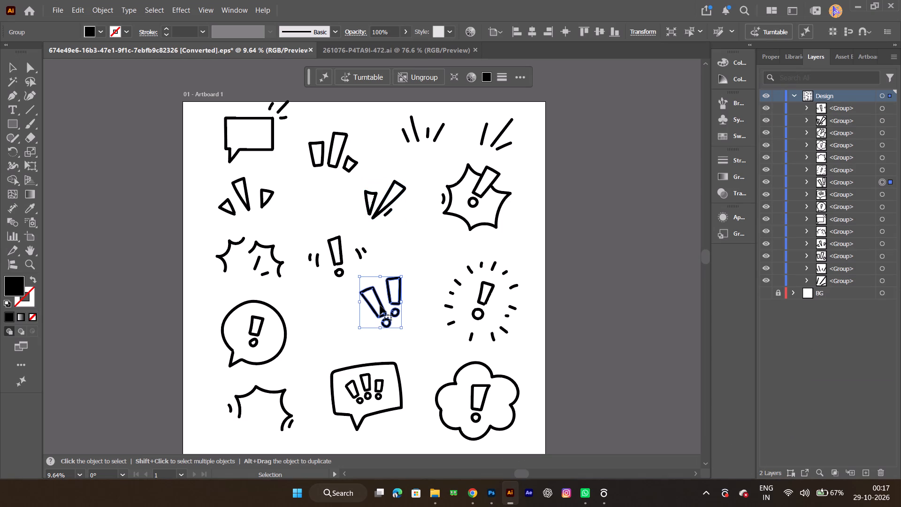
click(380, 306)
drag(380, 306, 326, 339)
key(alt+Tab)
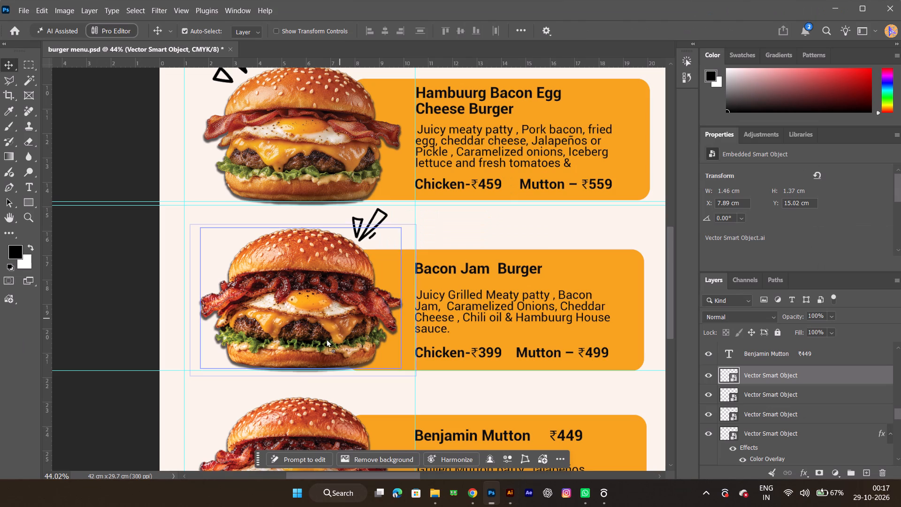
drag(326, 339, 237, 407)
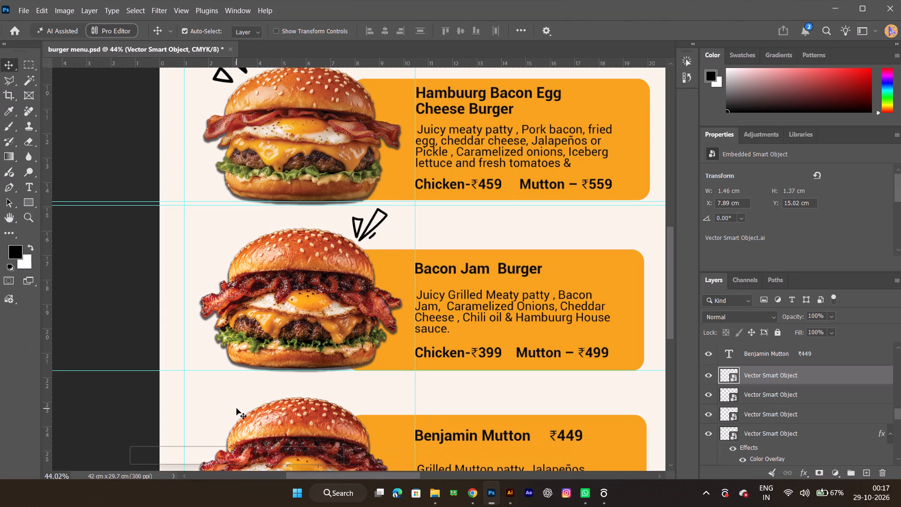
Scale the placed double exclamation-mark doodle to about 15.6% and move it beside the upper-left of the Benjamin Mutton burger.
key(space)
drag(339, 385, 431, 249)
ctrl+alt+scroll(442, 258, down, 13)
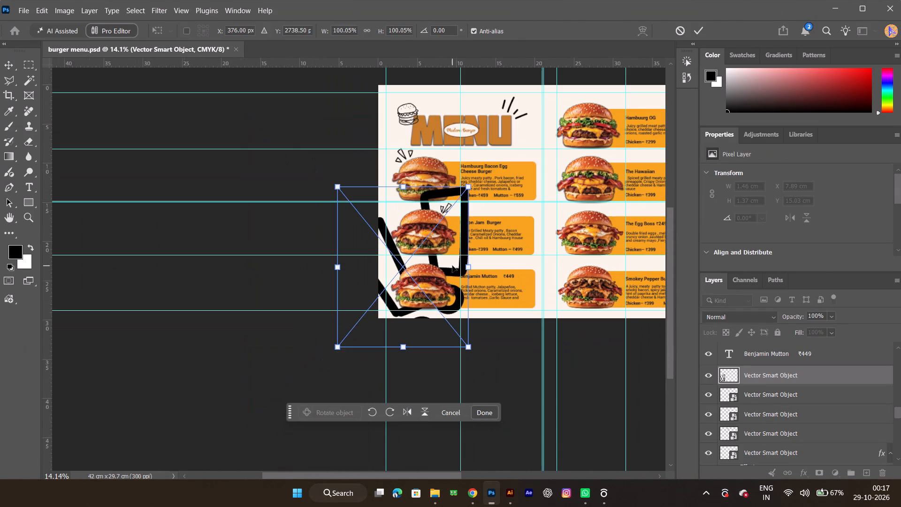
key(ctrl+t)
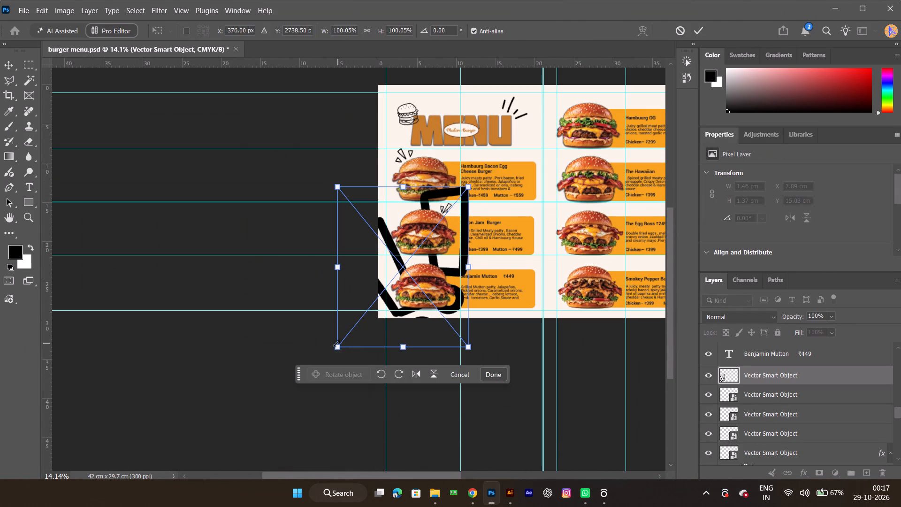
shift+drag(336, 343, 405, 249)
ctrl+alt+scroll(436, 229, up, 6)
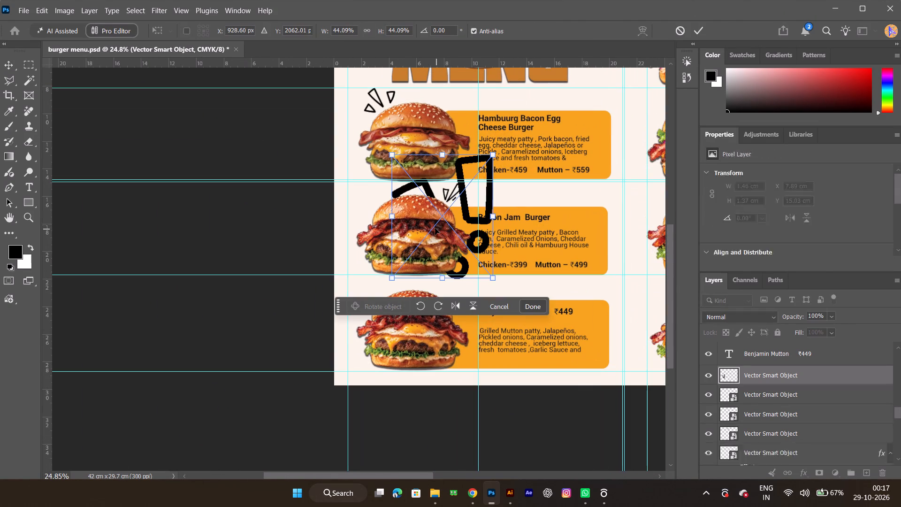
drag(427, 190, 356, 277)
ctrl+alt+scroll(364, 297, down, 2)
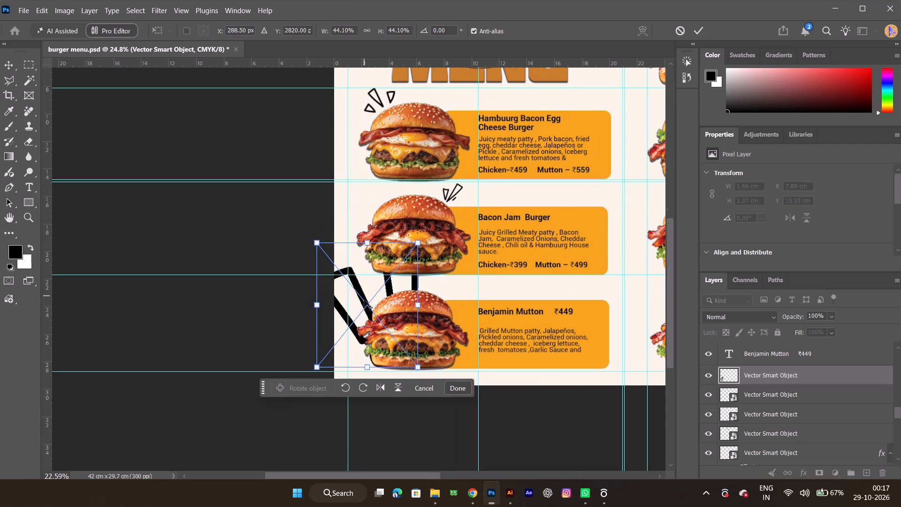
ctrl+alt+scroll(364, 300, down, 2)
shift+drag(337, 347, 389, 298)
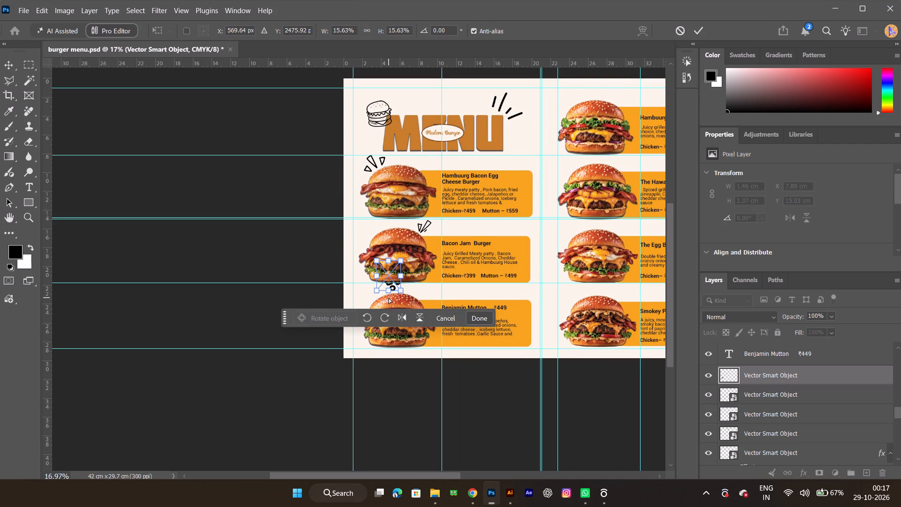
ctrl+scroll(389, 298, up, 15)
ctrl+alt+scroll(389, 298, up, 6)
key(space)
key(space)
key(space)
drag(508, 264, 419, 314)
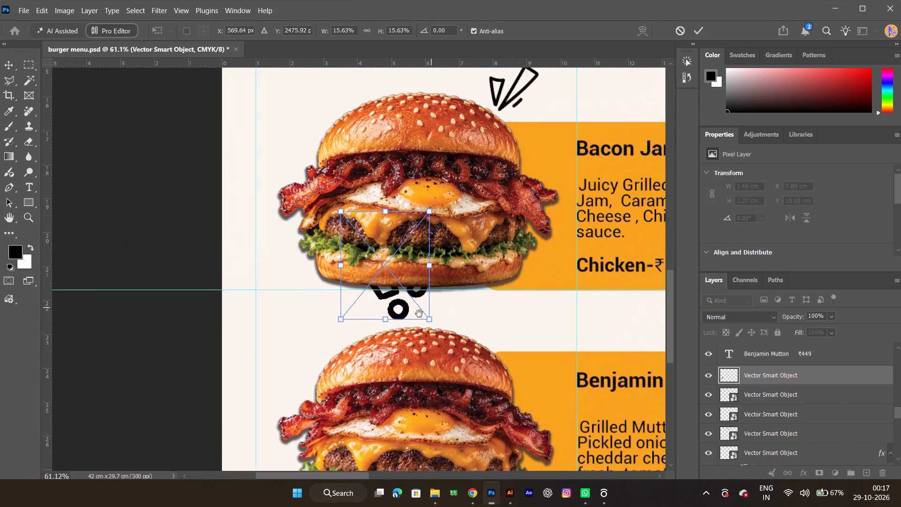
drag(419, 314, 417, 316)
drag(378, 314, 280, 385)
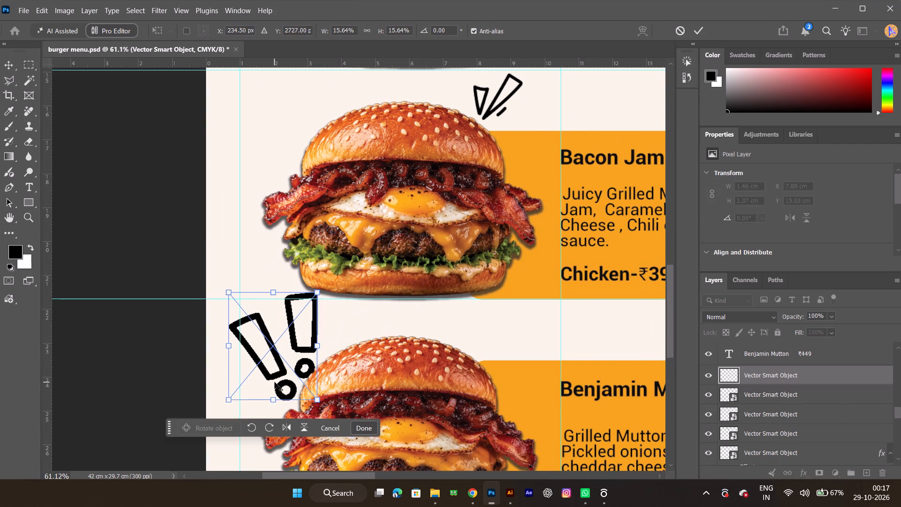
Reduce the exclamation-mark doodle to about 7.59% and place it just above the upper-left edge of the Benjamin Mutton bun.
ctrl+alt+scroll(274, 382, up, 7)
key(space)
drag(341, 356, 350, 315)
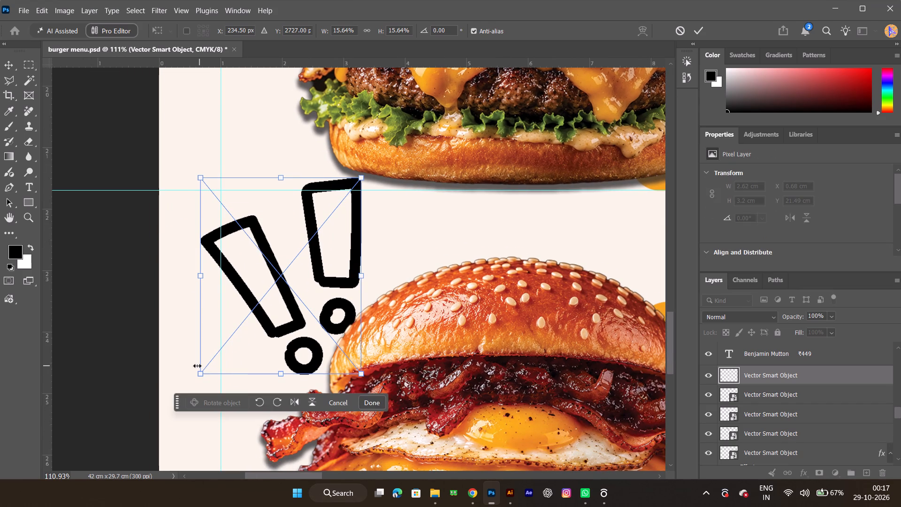
shift+drag(202, 371, 281, 303)
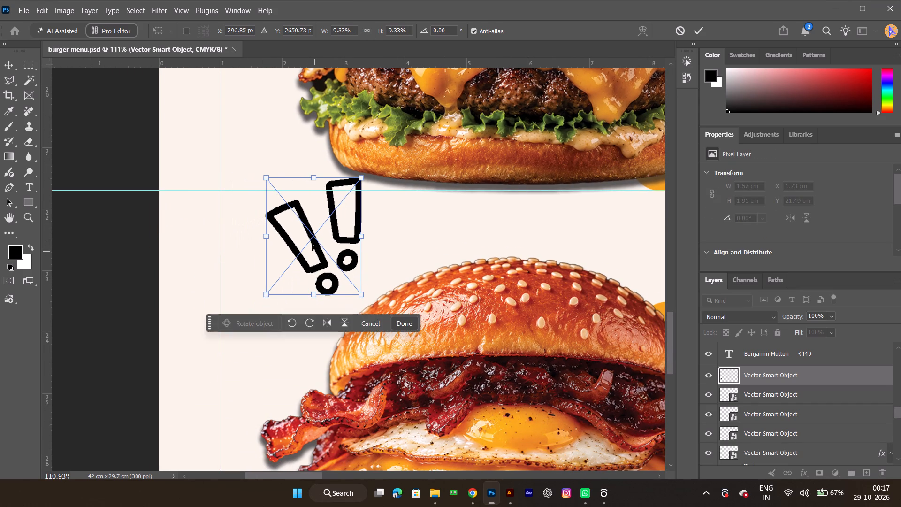
drag(312, 244, 309, 271)
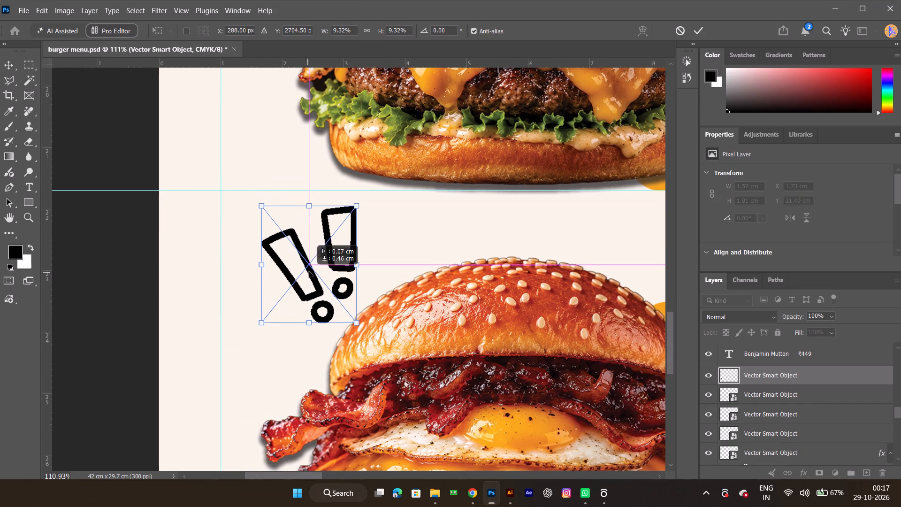
drag(309, 271, 326, 264)
shift+drag(280, 321, 296, 298)
drag(336, 254, 344, 259)
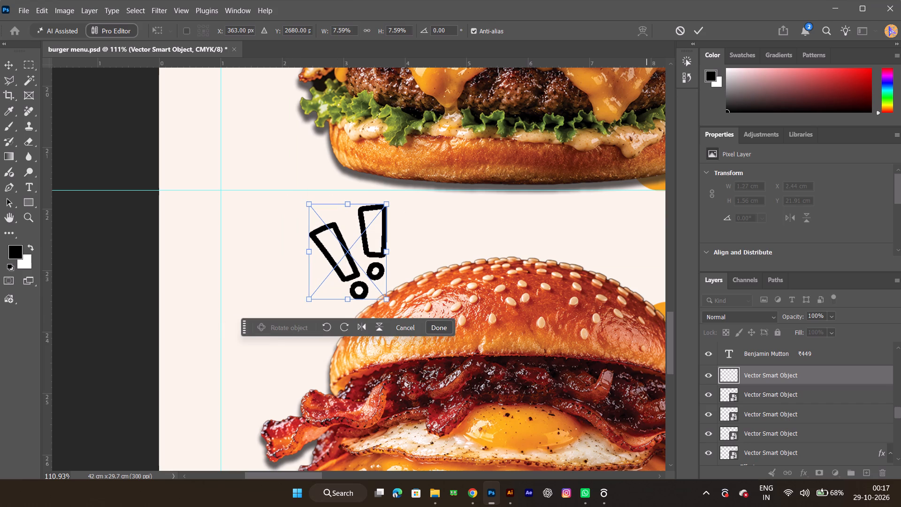
click(702, 27)
Bring the open spiky burst doodle at the artboard's lower-left from Illustrator into burger menu.psd in Photoshop, near the Hambuurg OG card.
ctrl+alt+scroll(366, 270, down, 13)
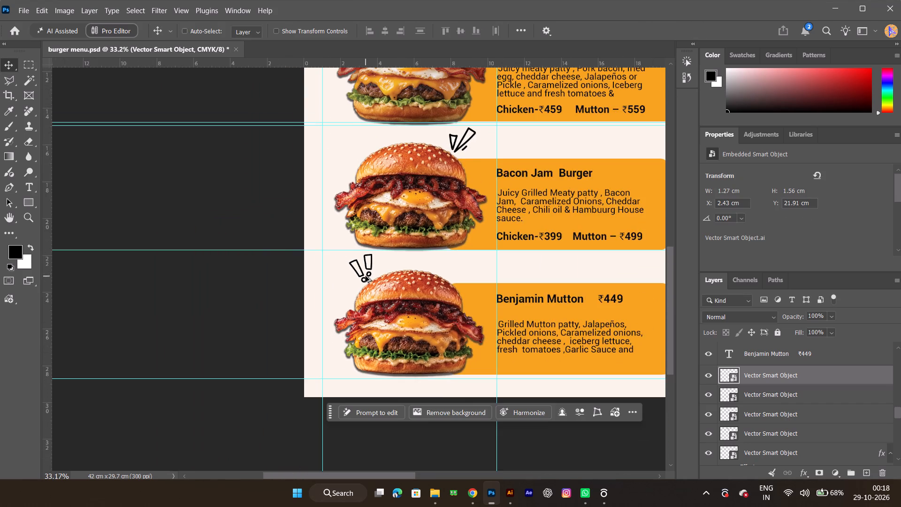
ctrl+alt+scroll(366, 276, down, 6)
key(space)
key(space)
key(space)
key(space)
key(space)
key(space)
key(space)
key(space)
drag(489, 277, 345, 326)
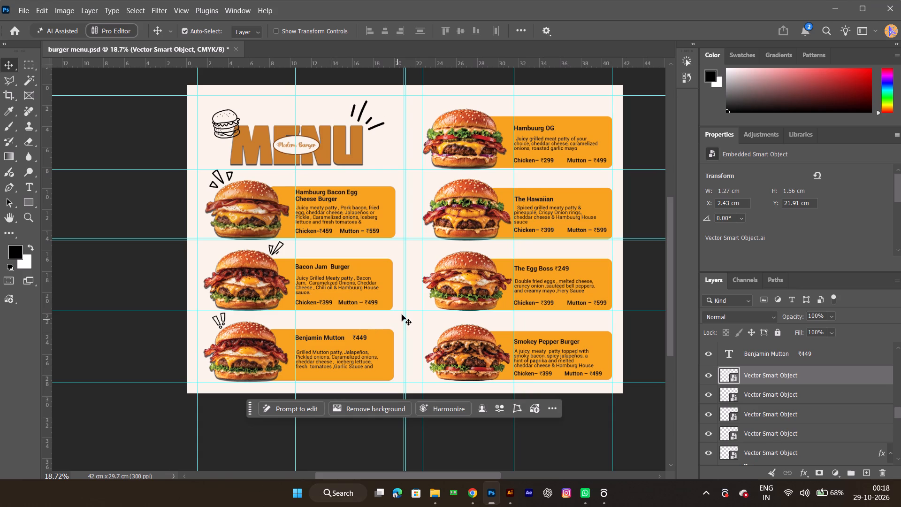
key(alt+Tab)
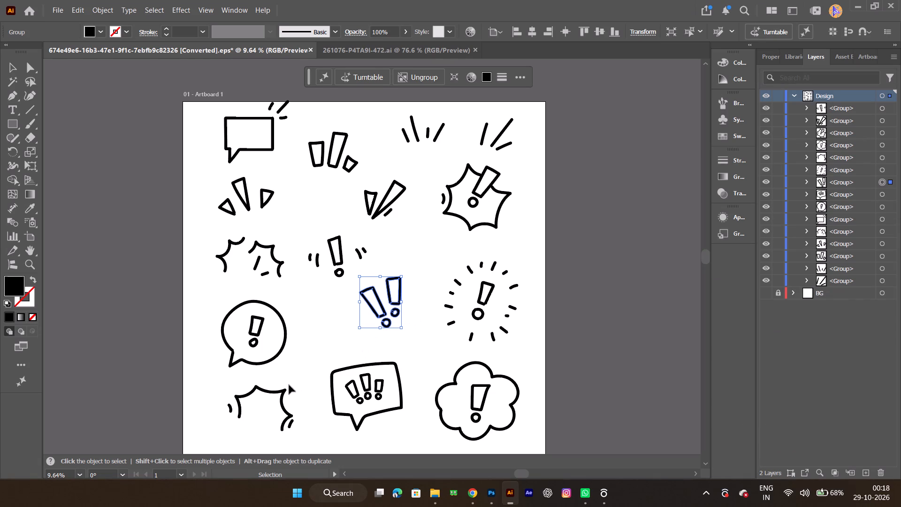
click(285, 391)
drag(285, 391, 296, 369)
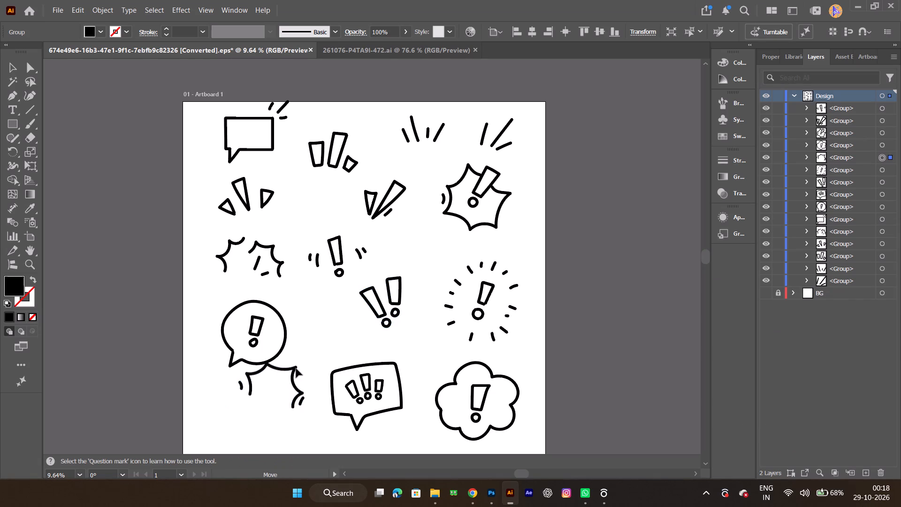
drag(296, 369, 509, 123)
key(alt+Tab)
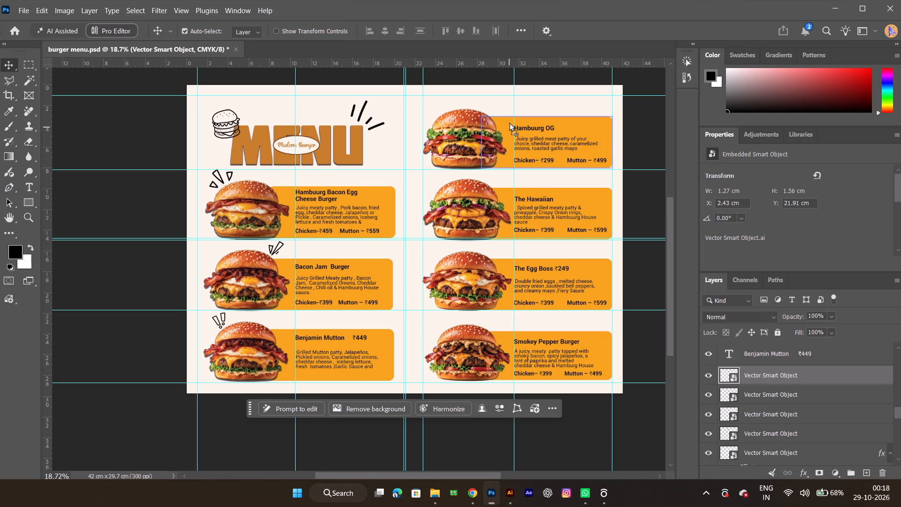
drag(509, 123, 489, 100)
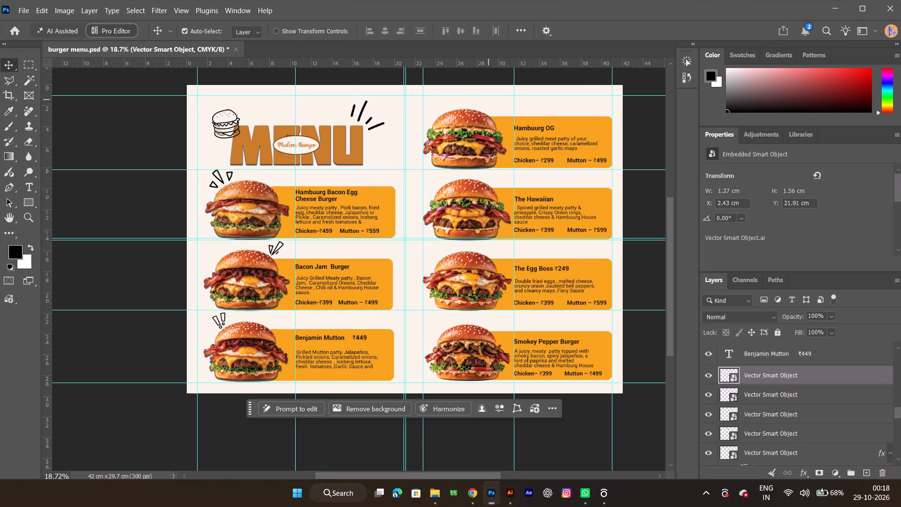
Scale the placed spiky burst doodle to about 8.33% and move it above the upper-right of the Hambuurg OG burger.
key(space)
key(space)
key(space)
key(space)
key(space)
drag(511, 196, 407, 346)
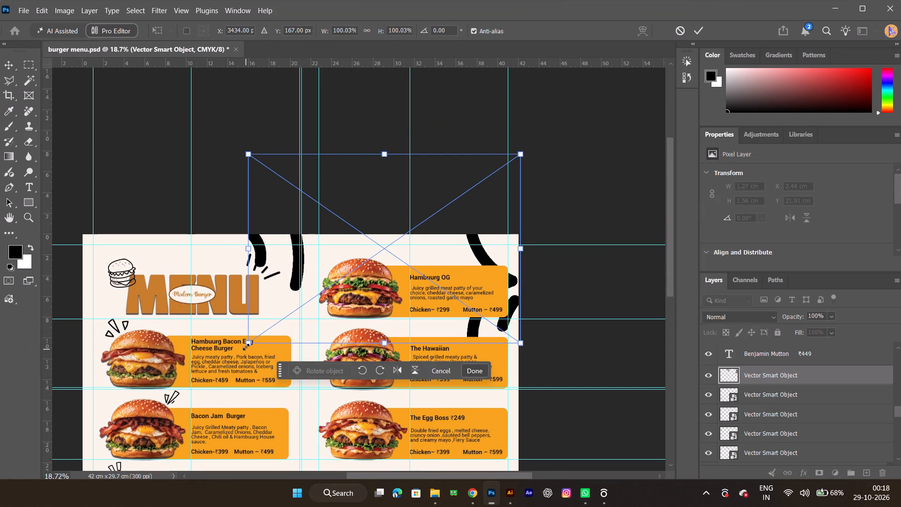
shift+drag(246, 346, 437, 228)
drag(484, 187, 399, 252)
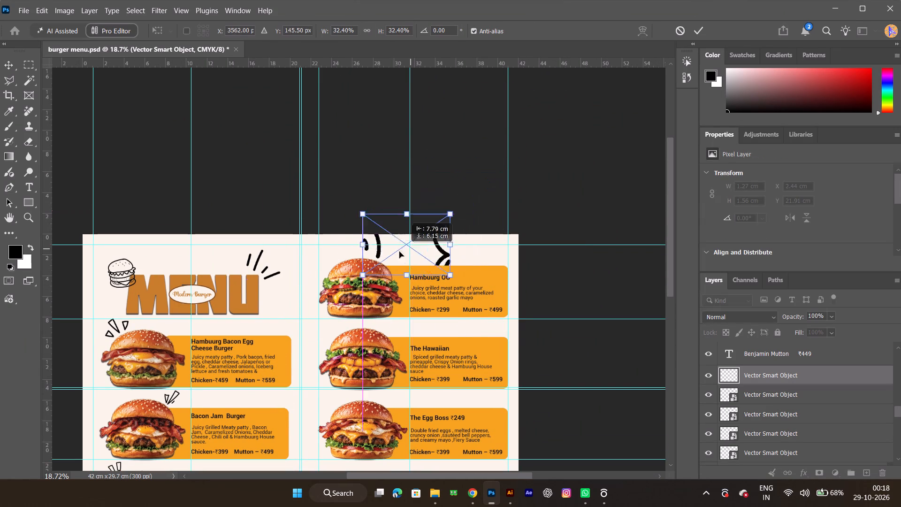
drag(399, 252, 382, 257)
shift+drag(330, 284, 402, 247)
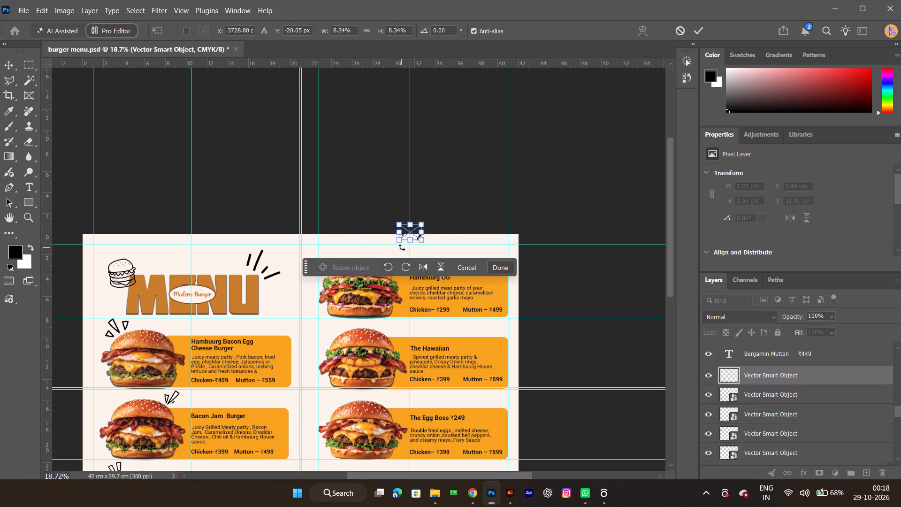
ctrl+alt+scroll(402, 247, up, 8)
drag(428, 211, 364, 248)
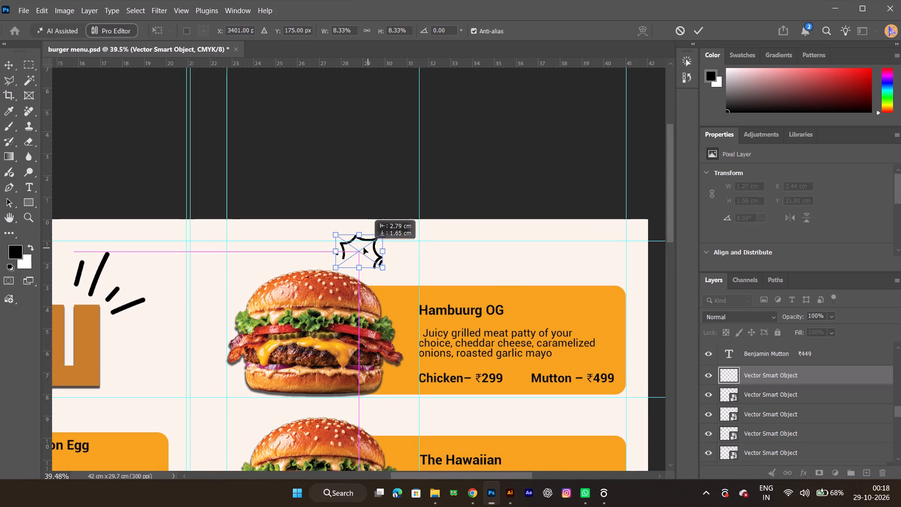
drag(364, 248, 363, 256)
Rotate the spiky burst doodle 11.80°, reduce it to about 7.77%, and settle it above the upper-right of the Hambuurg OG bun.
ctrl+alt+scroll(363, 256, up, 12)
drag(357, 258, 358, 271)
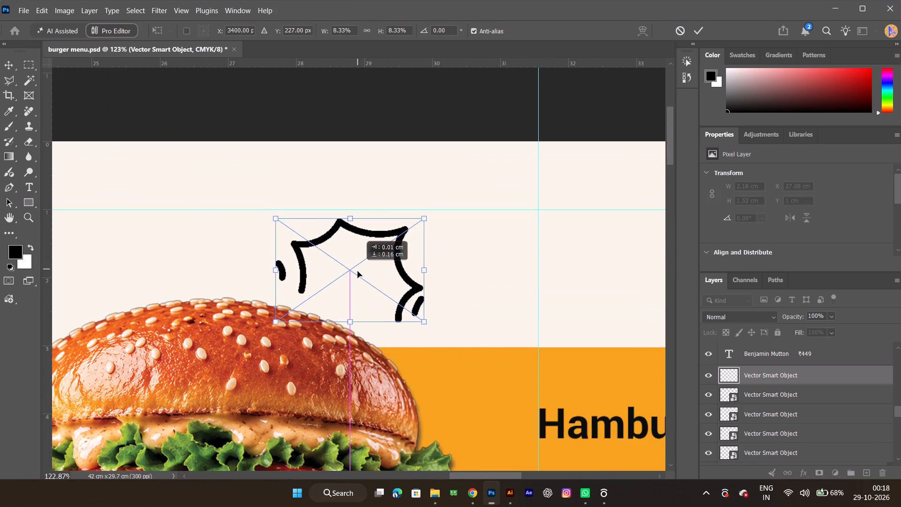
drag(358, 271, 359, 273)
drag(437, 223, 444, 243)
drag(357, 277, 357, 279)
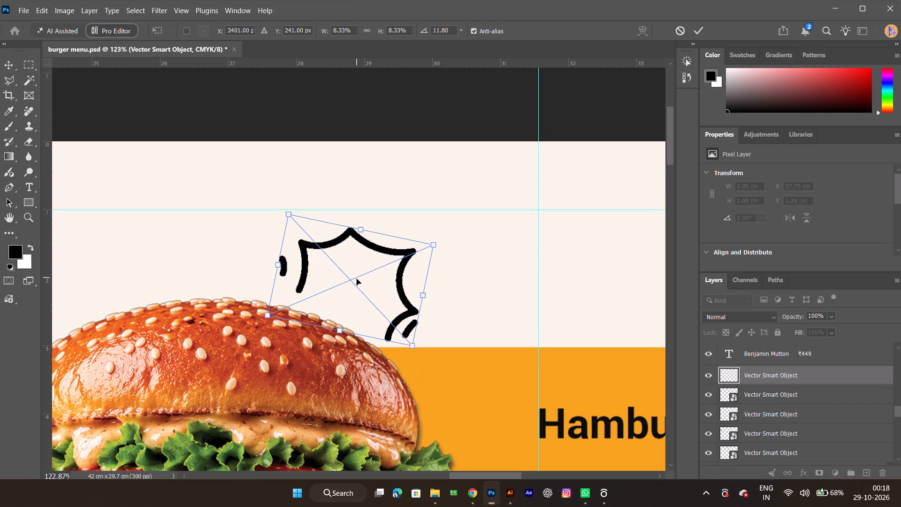
drag(357, 279, 340, 277)
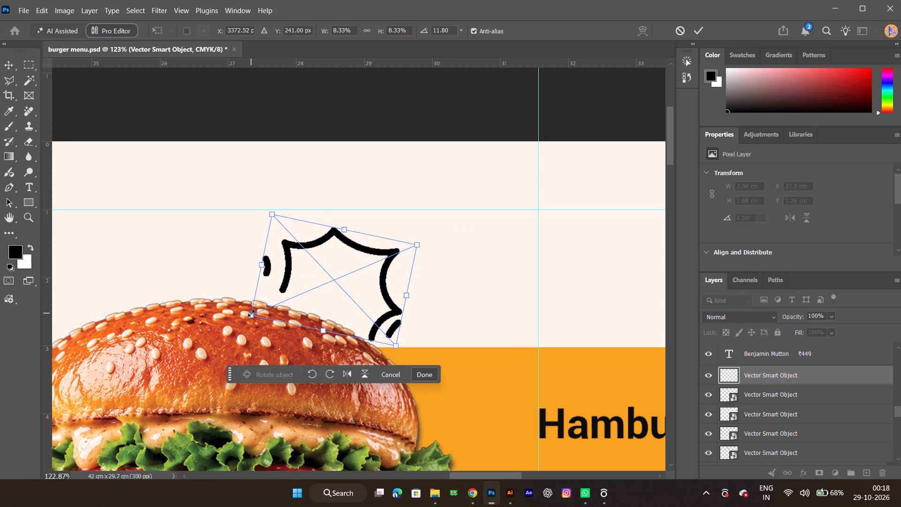
shift+drag(251, 313, 264, 312)
drag(344, 276, 341, 288)
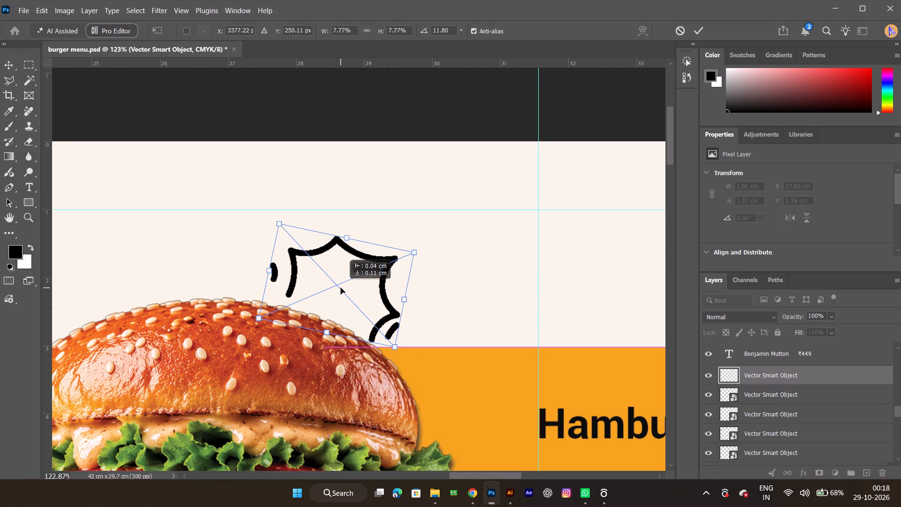
drag(341, 288, 339, 282)
click(339, 282)
click(339, 282)
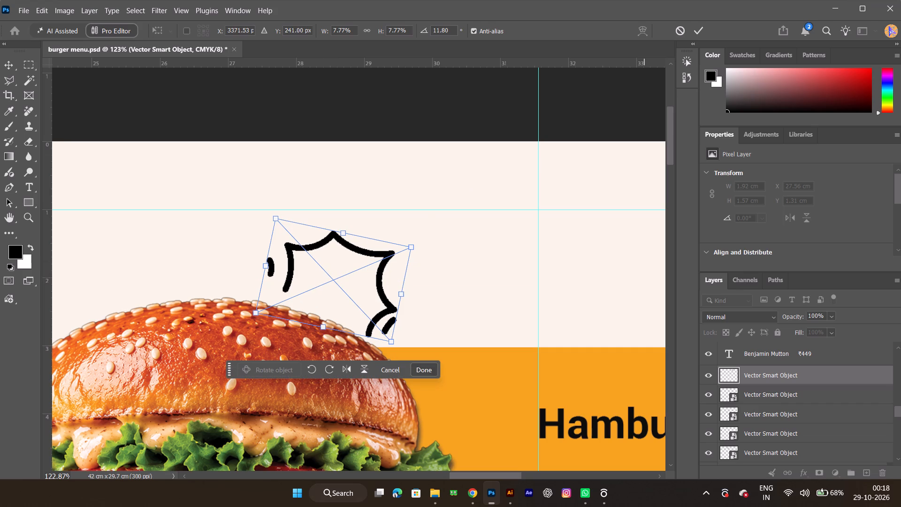
click(699, 32)
Bring the broken double-burst doodle at the artboard's middle-left from Illustrator into burger menu.psd in Photoshop.
ctrl+alt+scroll(450, 261, down, 12)
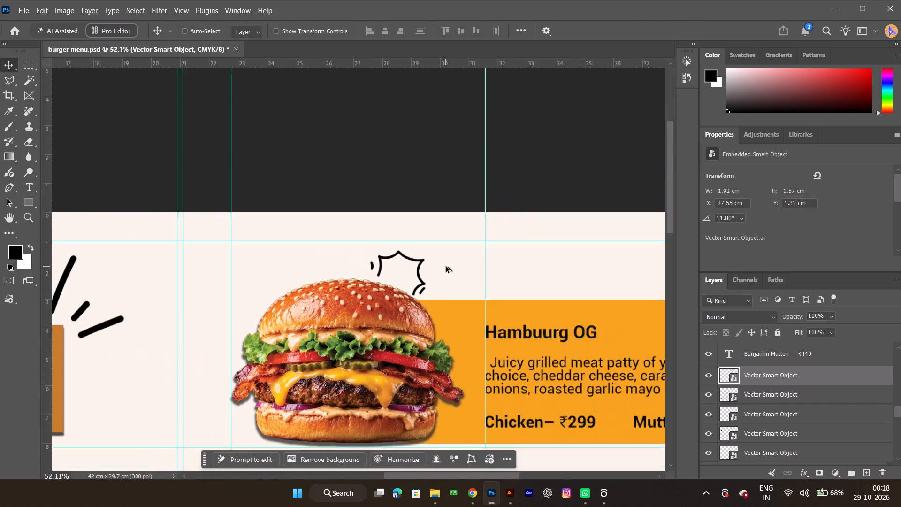
ctrl+alt+scroll(446, 266, down, 2)
key(space)
key(space)
drag(419, 345, 416, 223)
ctrl+scroll(420, 212, down, 6)
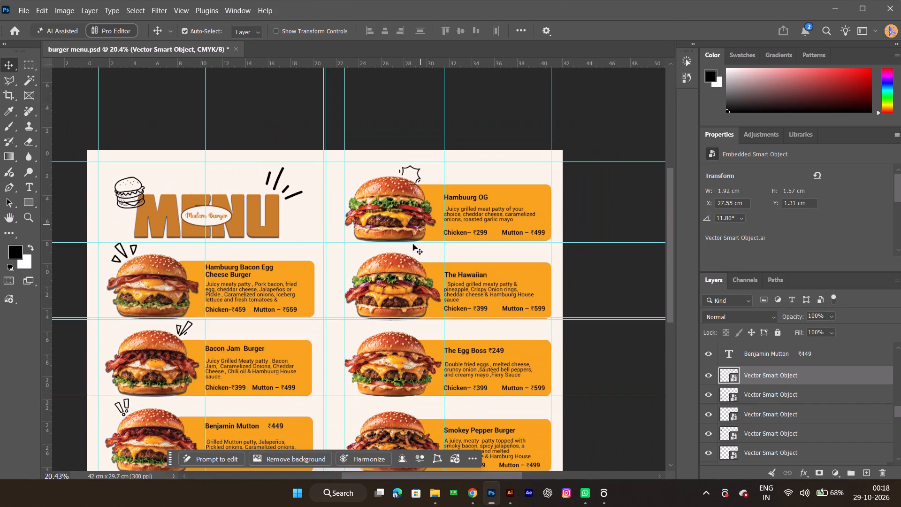
key(alt+Tab)
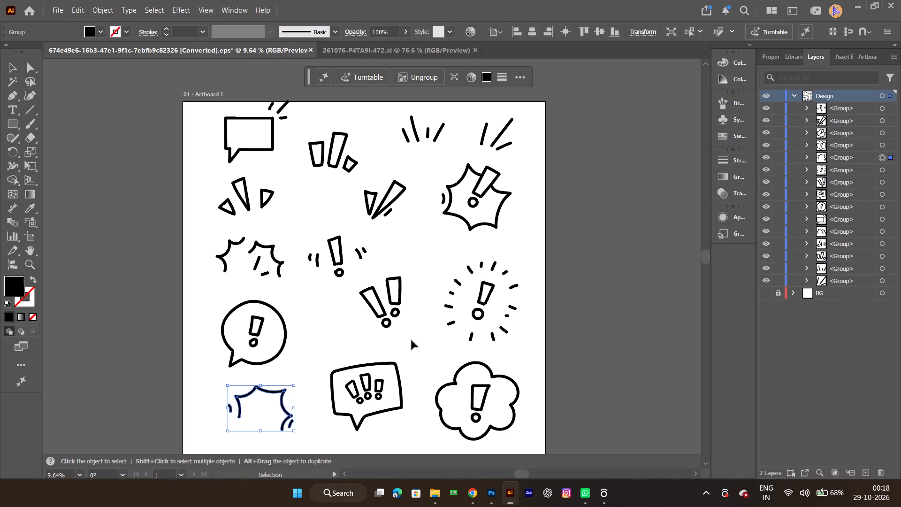
click(271, 247)
drag(271, 247, 290, 273)
key(alt+Tab)
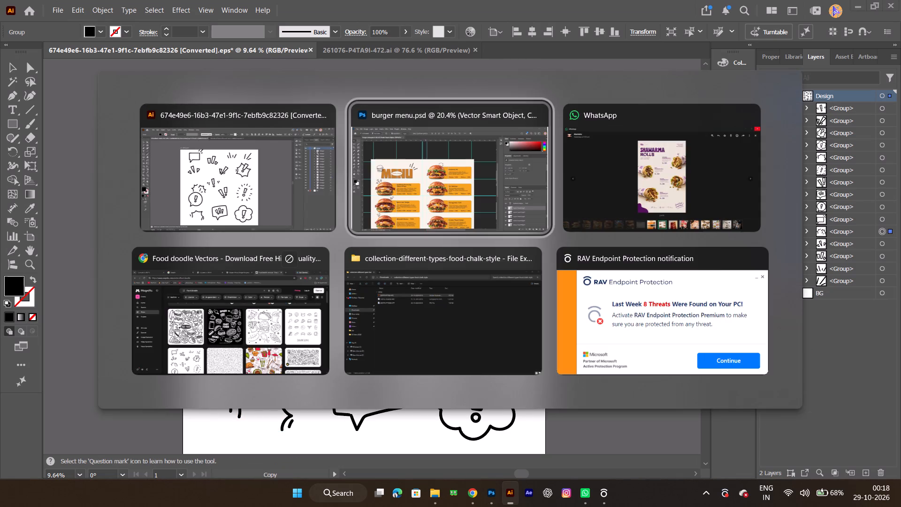
drag(290, 273, 352, 261)
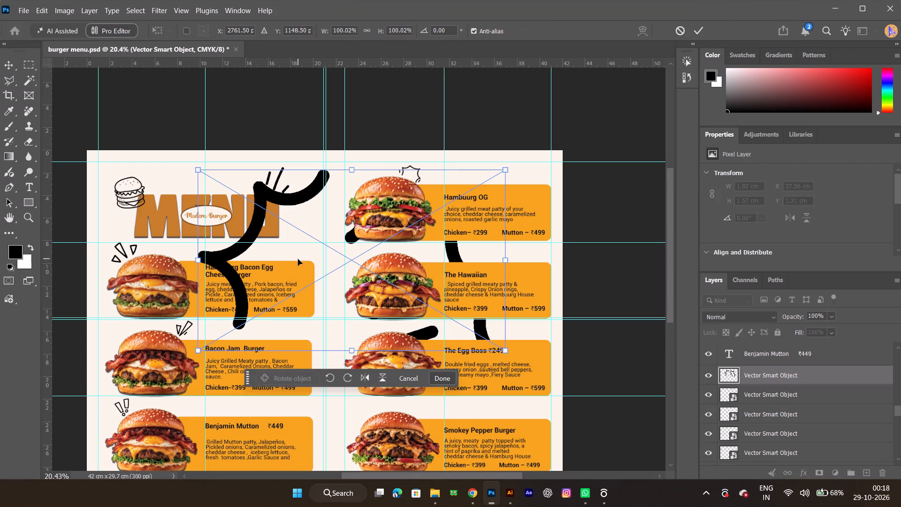
Scale the placed double-burst doodle to about 8.37% and move it above the upper-left of The Hawaiian burger.
shift+drag(198, 355, 457, 238)
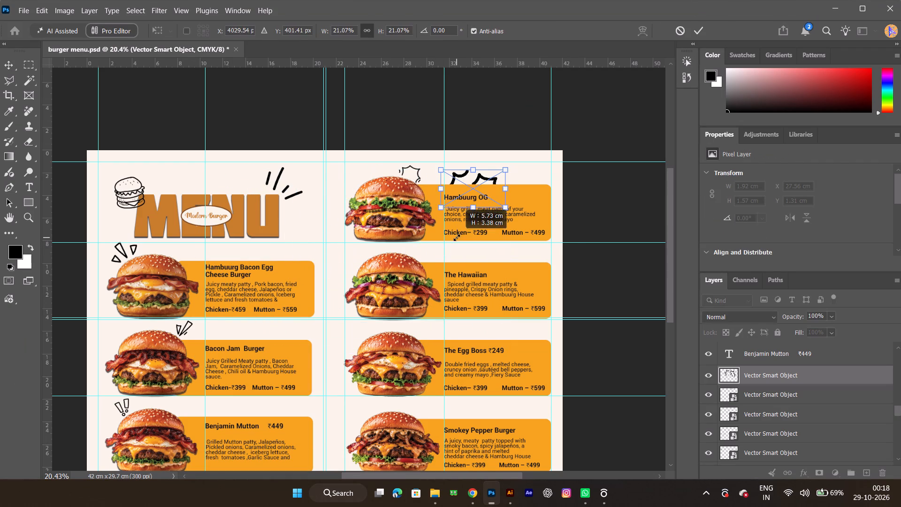
shift+drag(457, 238, 458, 238)
drag(470, 182, 340, 247)
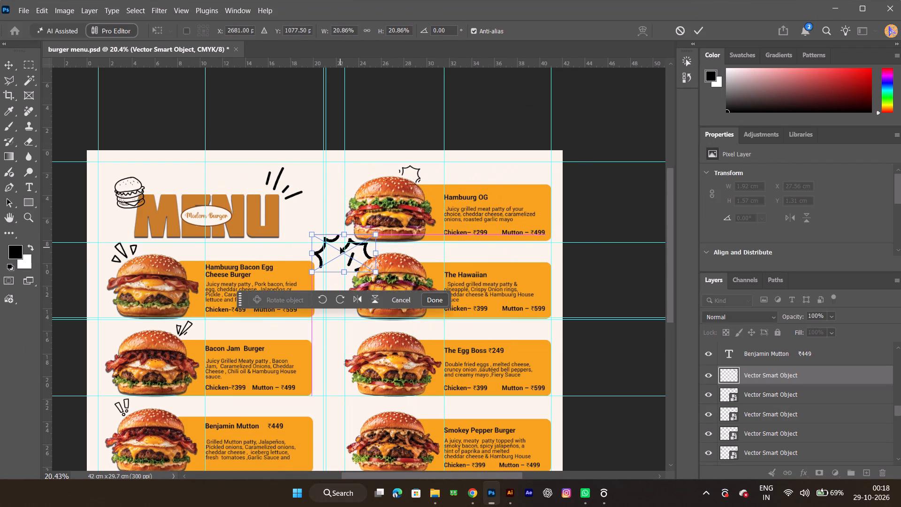
ctrl+alt+scroll(344, 249, up, 13)
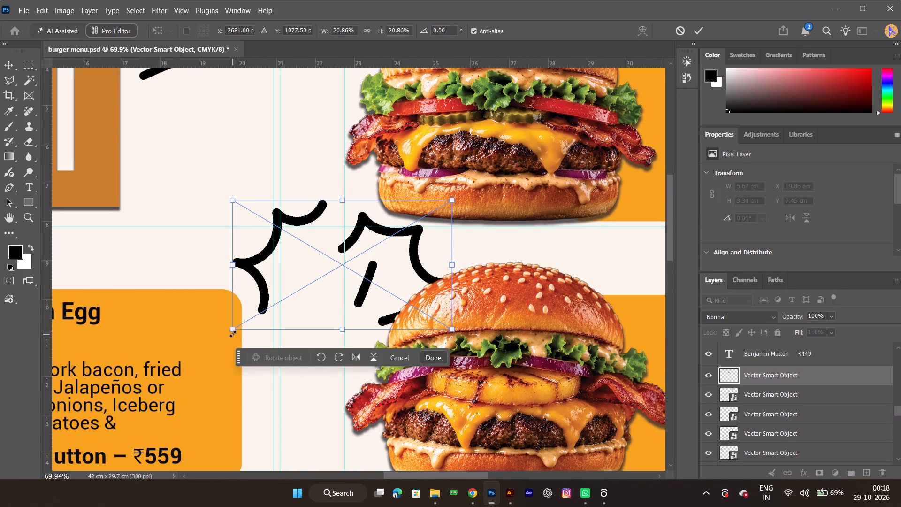
shift+drag(233, 331, 375, 272)
ctrl+alt+scroll(404, 255, up, 6)
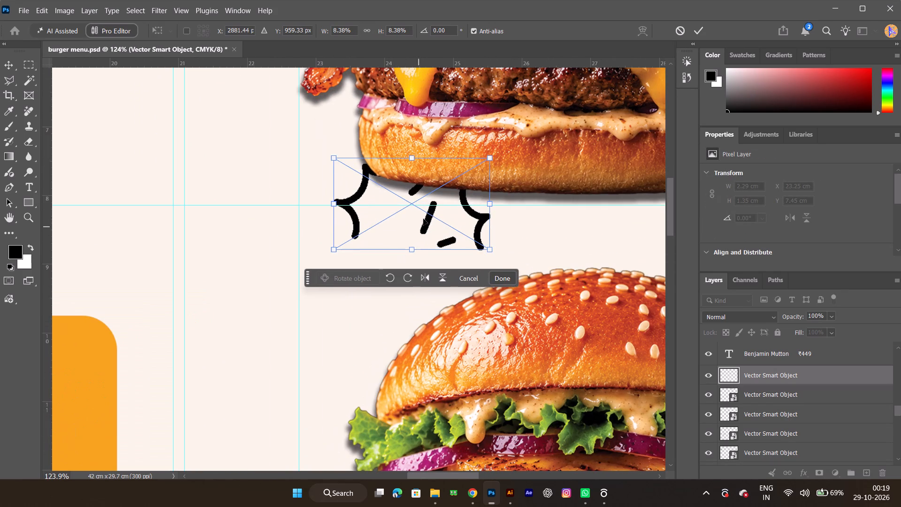
drag(424, 217, 424, 256)
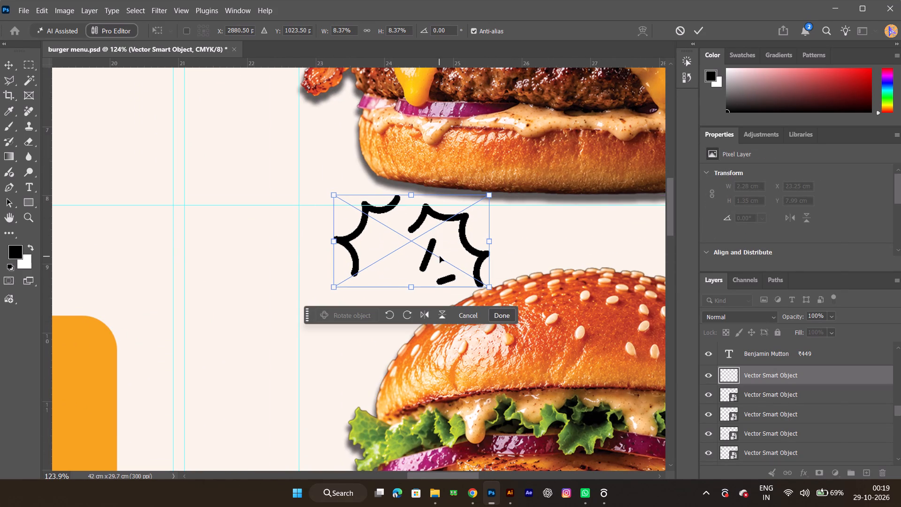
Rotate the double-burst doodle to about -27.39°, reduce it to 7.29%, and fit it along the upper-left curve of The Hawaiian bun.
drag(504, 291, 528, 269)
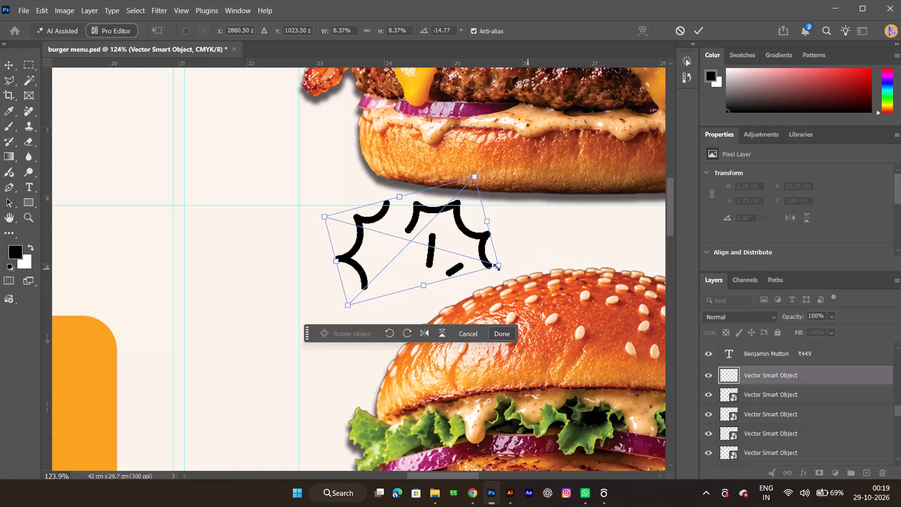
drag(411, 240, 427, 257)
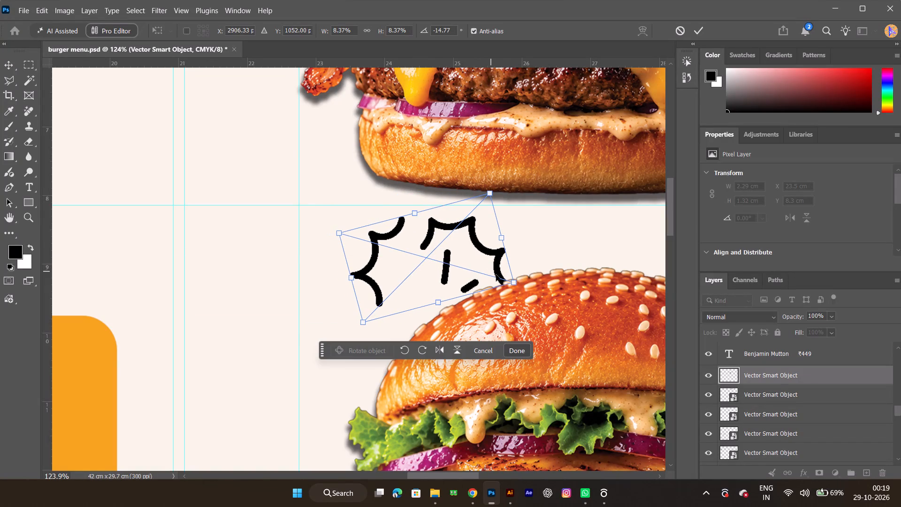
drag(525, 284, 527, 252)
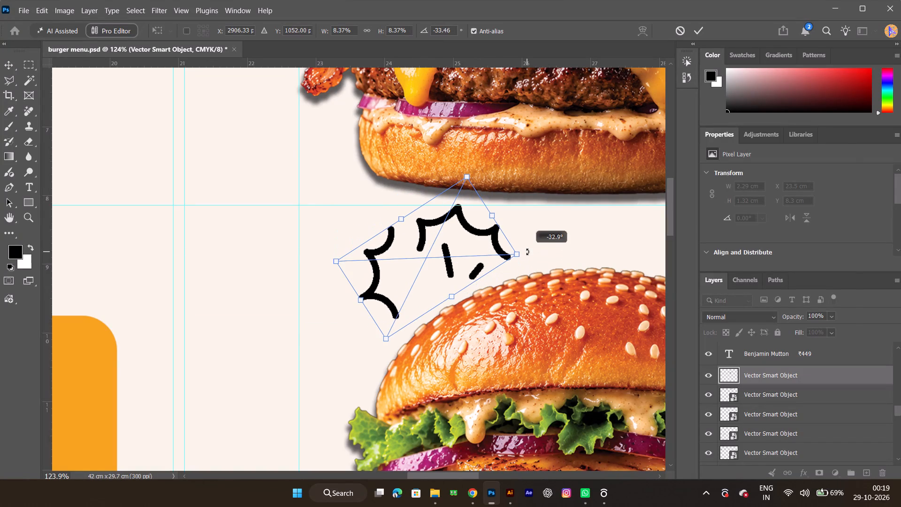
drag(527, 252, 531, 261)
drag(423, 258, 439, 259)
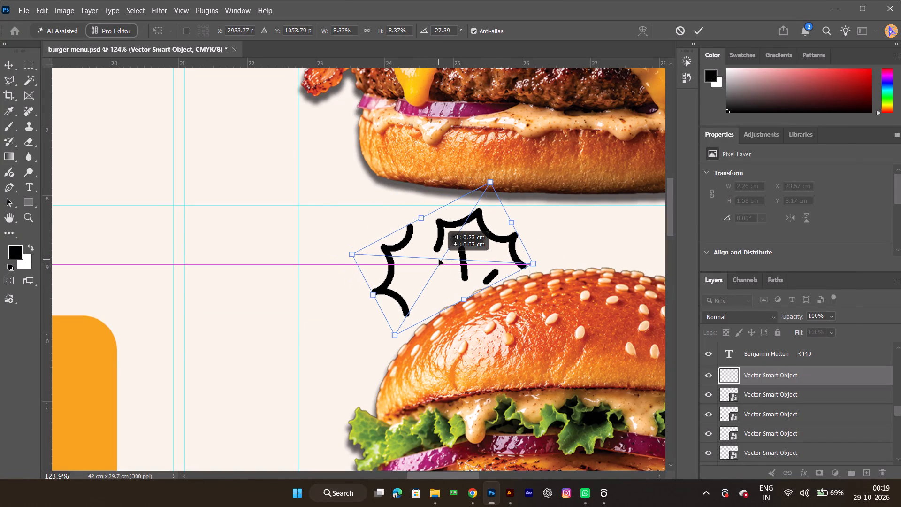
drag(439, 259, 437, 259)
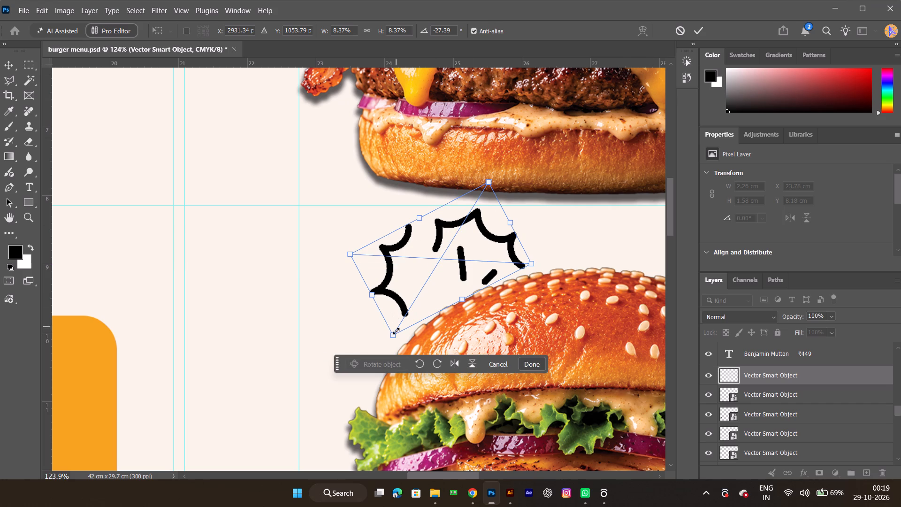
shift+drag(396, 331, 406, 309)
drag(436, 256, 436, 263)
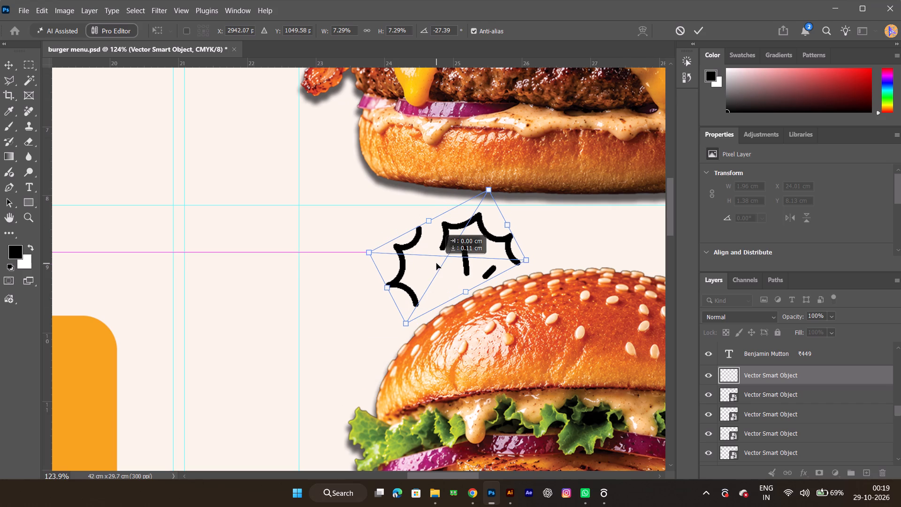
drag(436, 263, 436, 265)
click(695, 30)
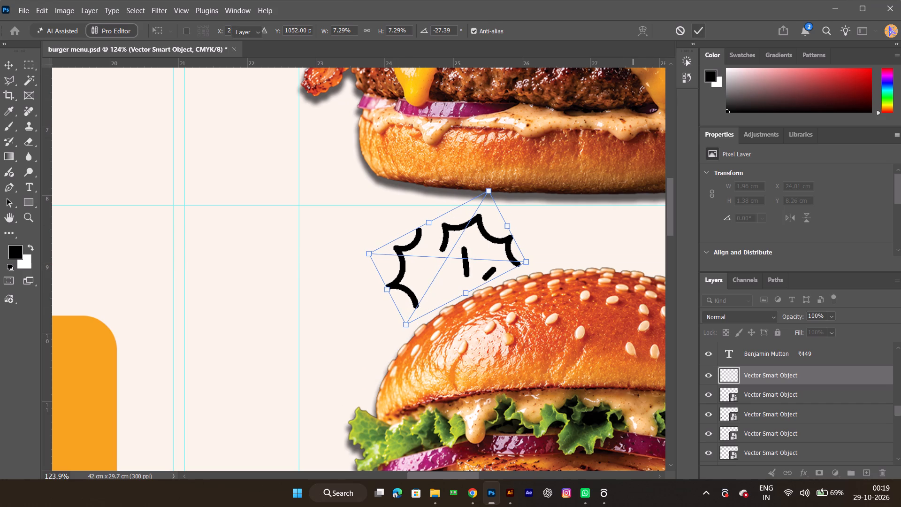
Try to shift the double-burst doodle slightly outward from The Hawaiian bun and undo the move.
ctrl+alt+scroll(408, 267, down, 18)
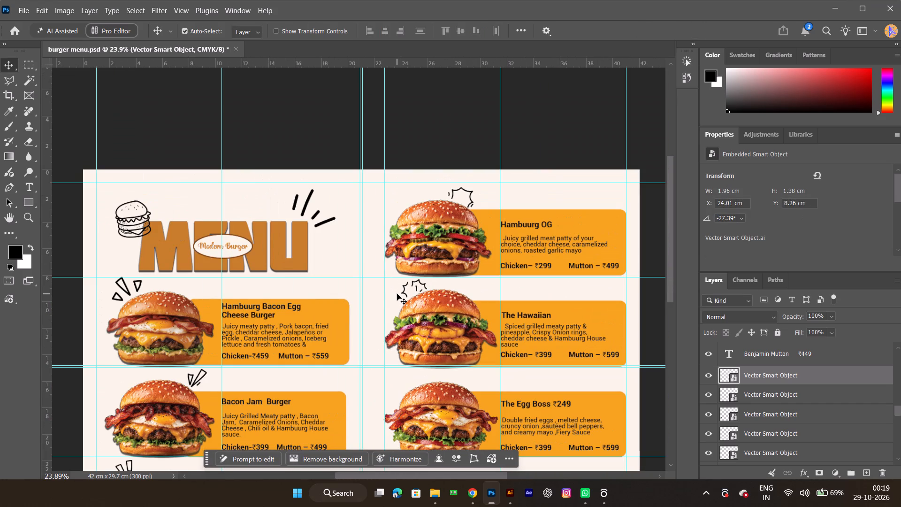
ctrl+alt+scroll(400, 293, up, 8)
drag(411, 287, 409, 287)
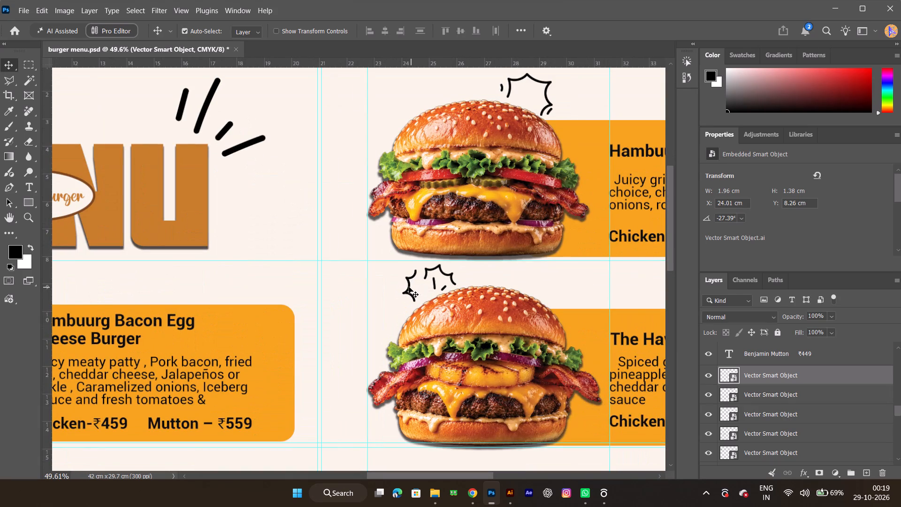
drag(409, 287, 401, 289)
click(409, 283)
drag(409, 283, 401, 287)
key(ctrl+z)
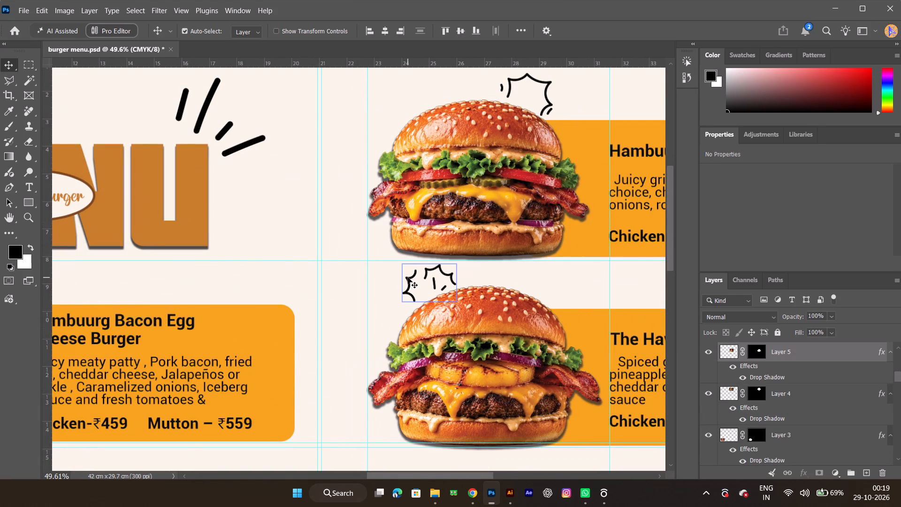
Move the double-burst doodle outward and slightly down to about X 23.36 cm, Y 8.52 cm beside The Hawaiian bun.
click(408, 277)
drag(408, 277, 395, 281)
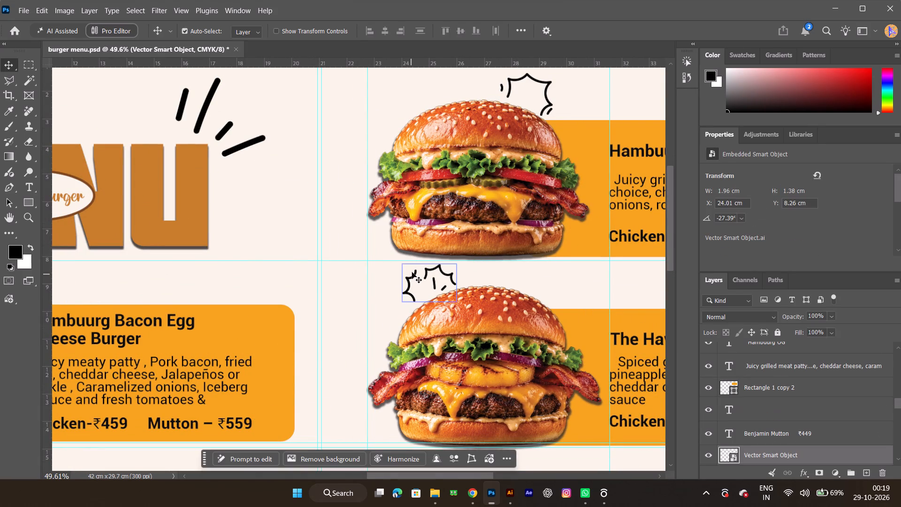
click(412, 272)
click(408, 278)
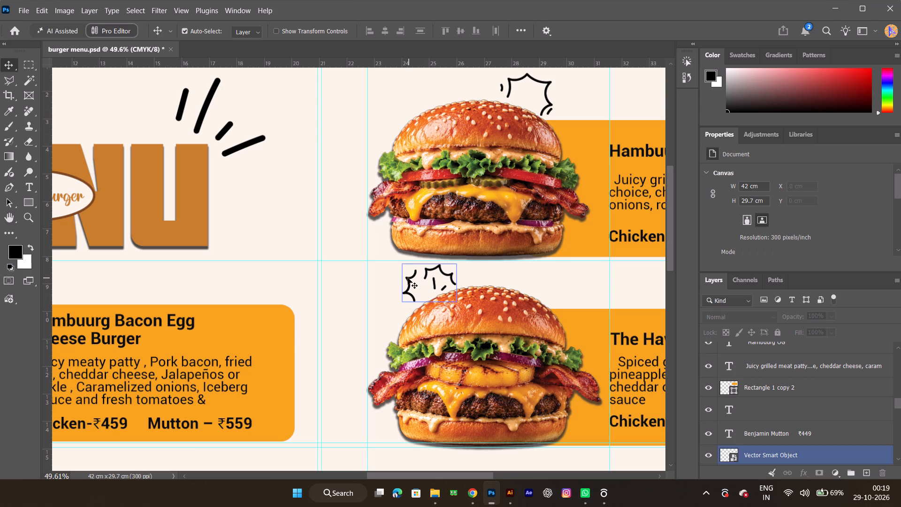
drag(408, 278, 389, 286)
Bring the three-stroke accent doodle at the artboard's upper-right from Illustrator into burger menu.psd in Photoshop, near The Egg Boss card.
ctrl+alt+scroll(512, 288, down, 7)
key(space)
key(space)
key(space)
key(space)
key(space)
key(space)
key(space)
key(space)
key(space)
key(space)
key(space)
key(space)
key(space)
key(space)
drag(485, 330, 450, 272)
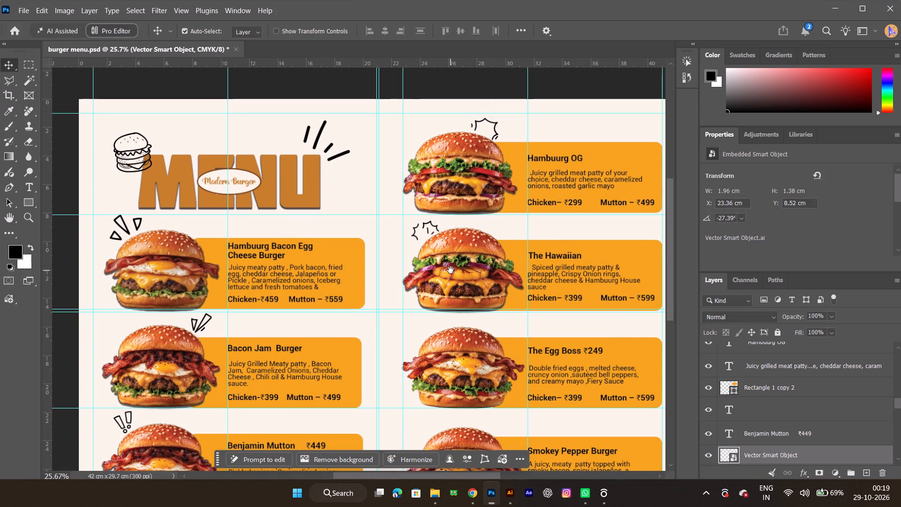
key(alt+Tab)
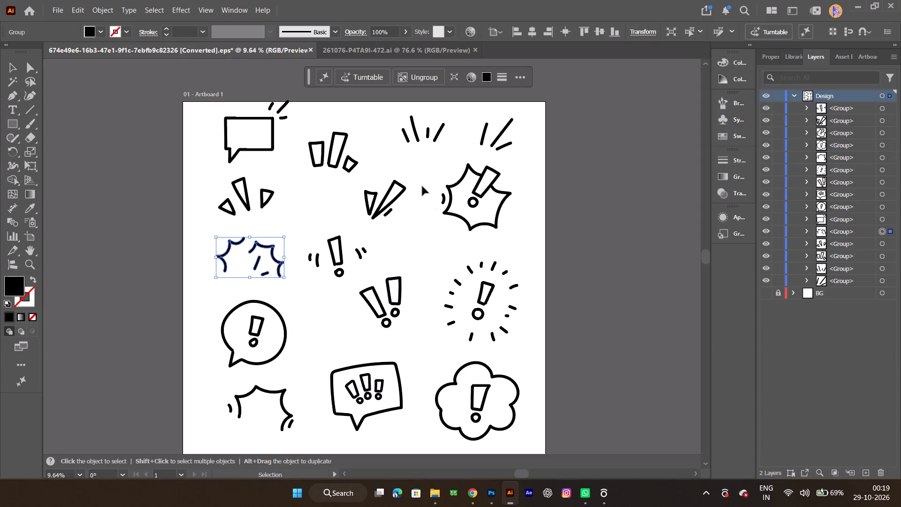
click(499, 138)
drag(497, 138, 453, 307)
key(alt+Tab)
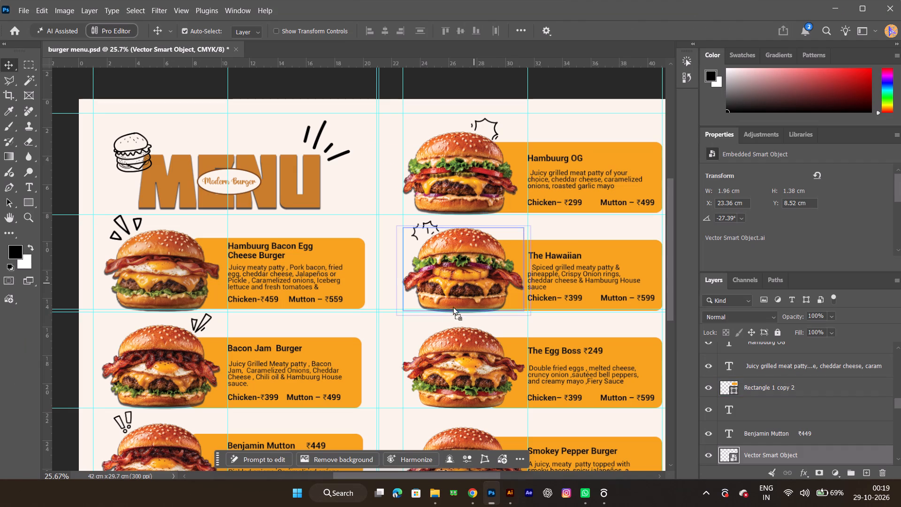
drag(453, 307, 427, 338)
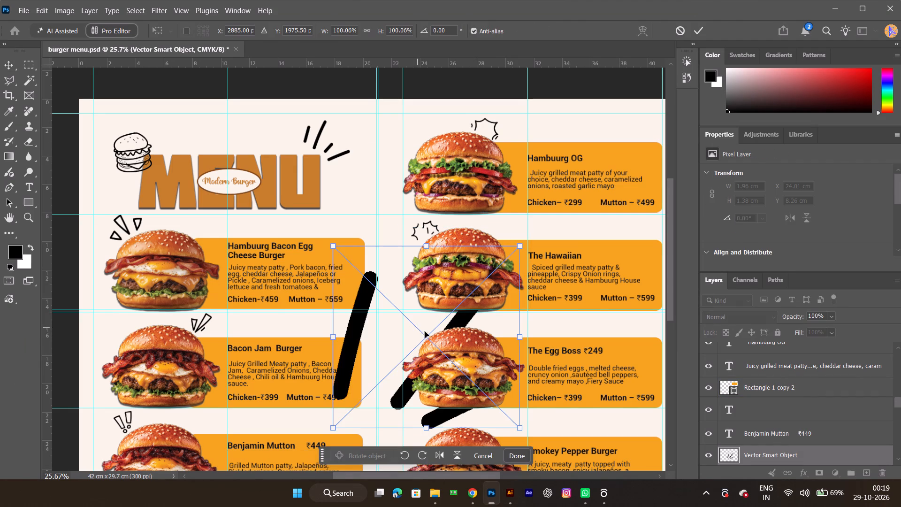
Scale the placed three-stroke doodle to about 14.47% and move it above the upper-right of The Egg Boss burger.
key(space)
drag(468, 341, 422, 316)
shift+drag(288, 407, 349, 358)
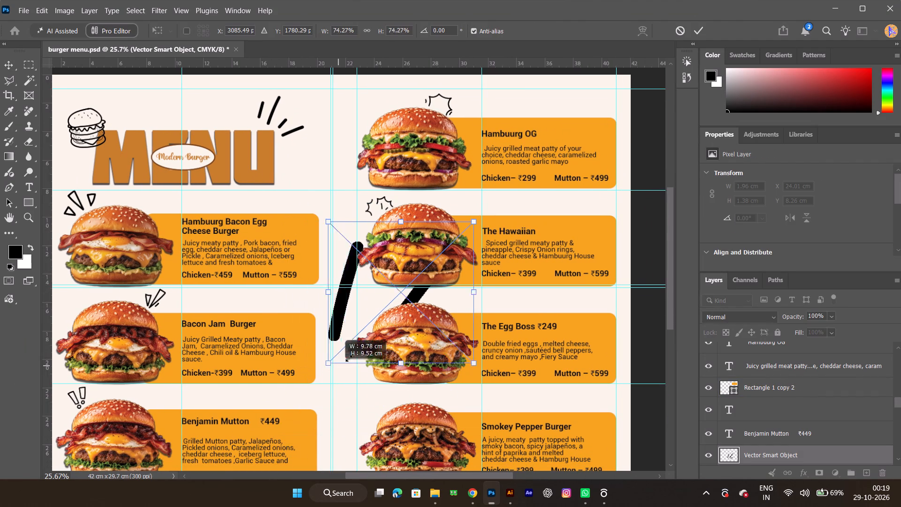
shift+drag(349, 358, 458, 261)
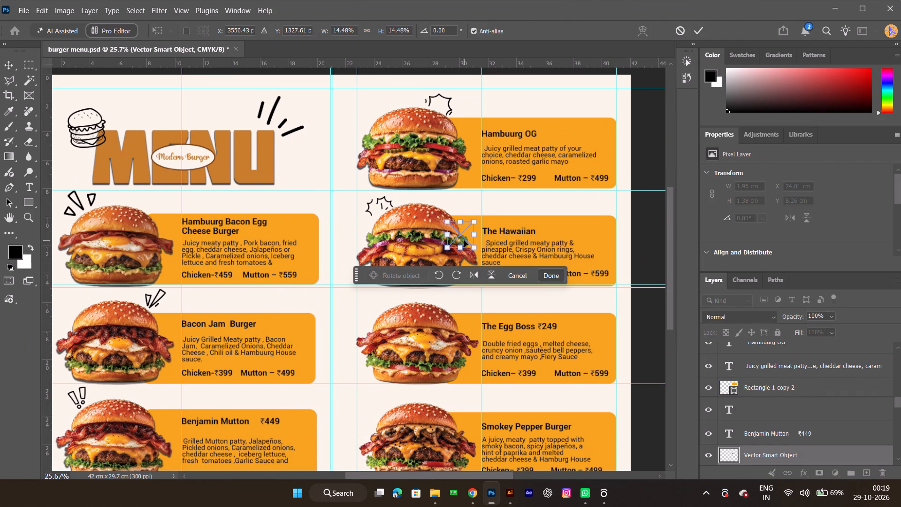
drag(463, 234, 453, 298)
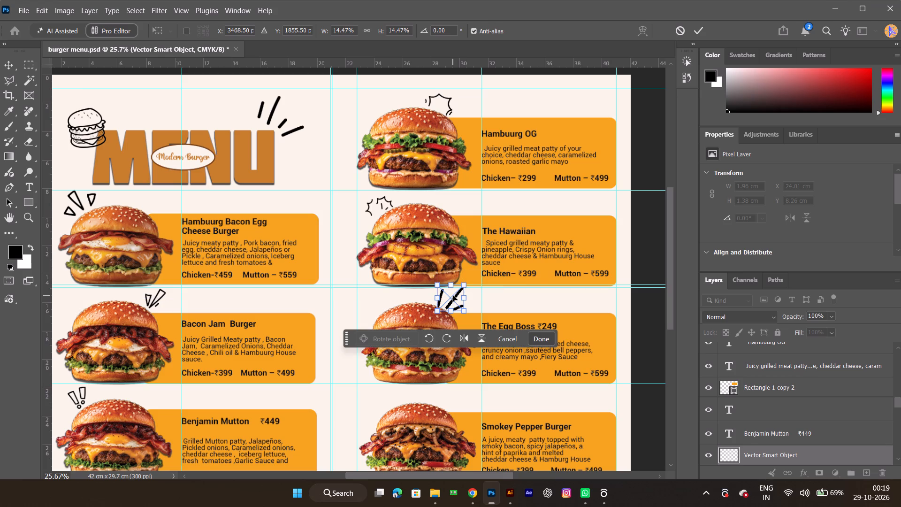
Scale the three-stroke doodle down to about 10.29% and seat it just above the upper-right edge of The Egg Boss bun.
ctrl+alt+scroll(453, 295, up, 12)
shift+drag(410, 346, 423, 327)
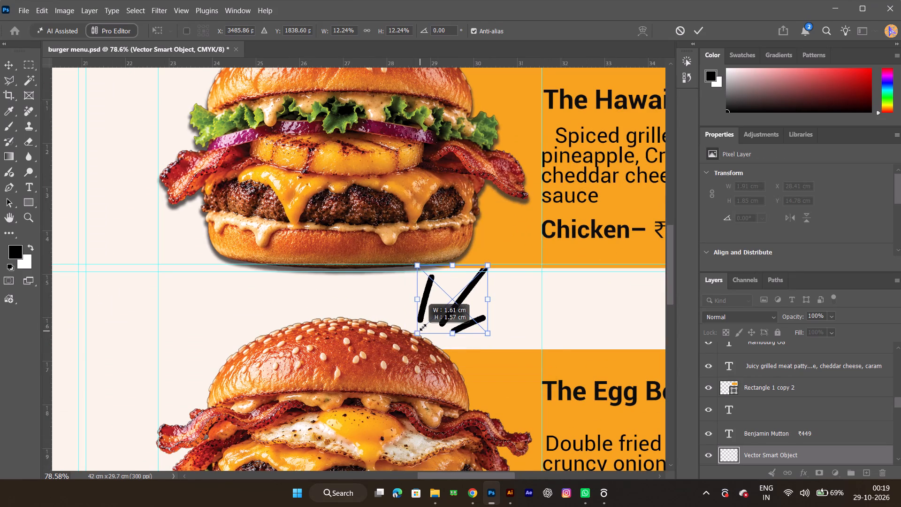
shift+drag(423, 327, 426, 323)
drag(455, 297, 450, 310)
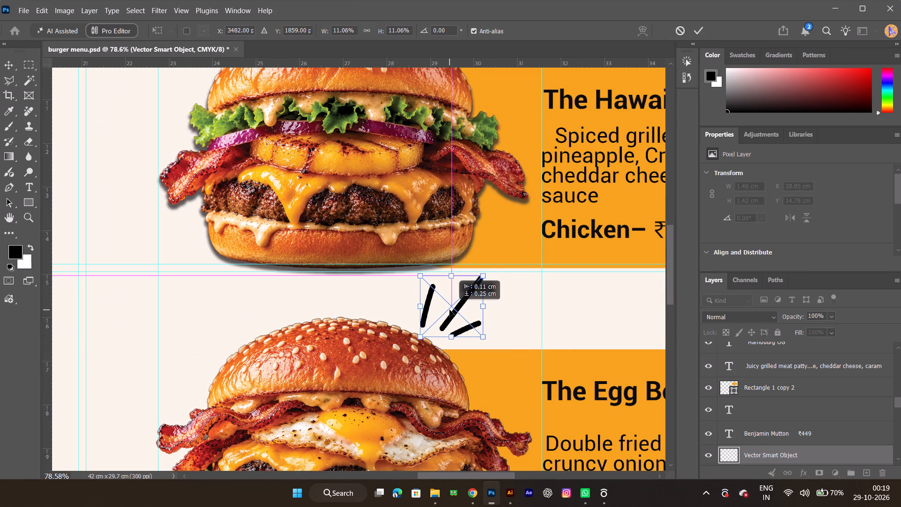
drag(450, 310, 450, 315)
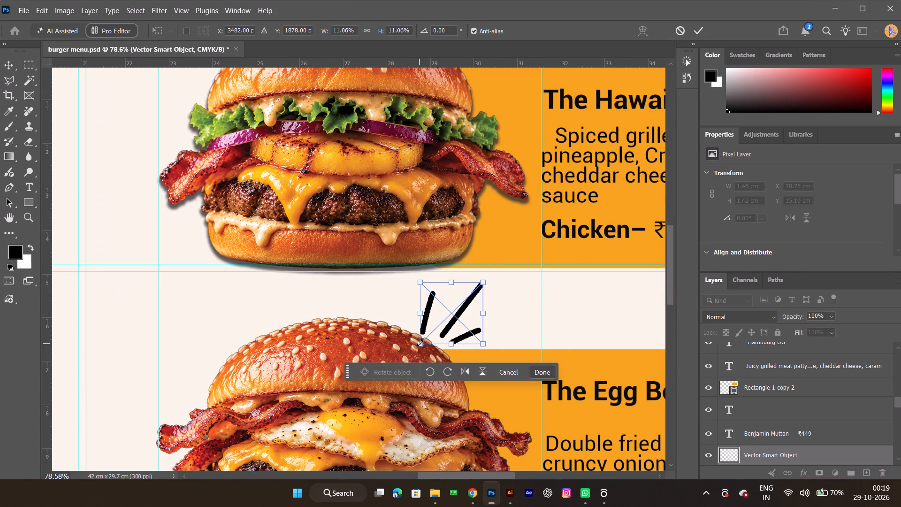
shift+drag(420, 343, 424, 338)
drag(455, 314, 455, 318)
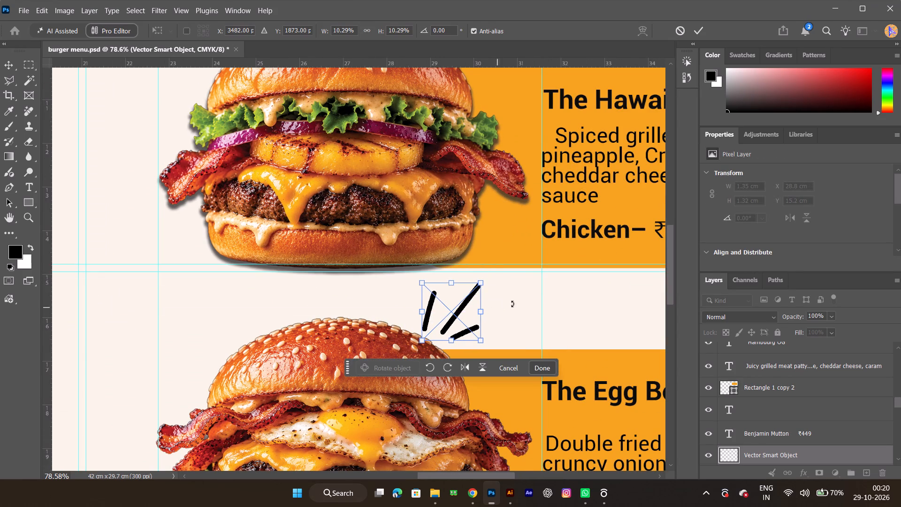
click(515, 302)
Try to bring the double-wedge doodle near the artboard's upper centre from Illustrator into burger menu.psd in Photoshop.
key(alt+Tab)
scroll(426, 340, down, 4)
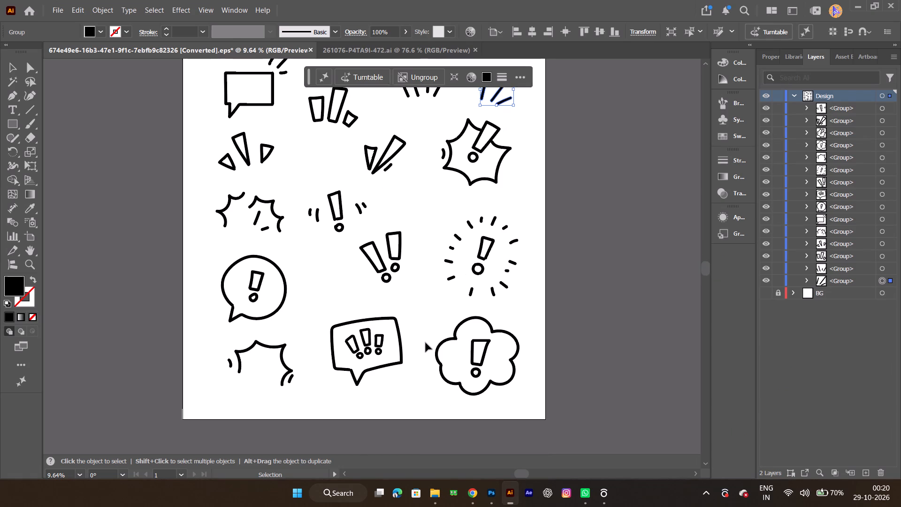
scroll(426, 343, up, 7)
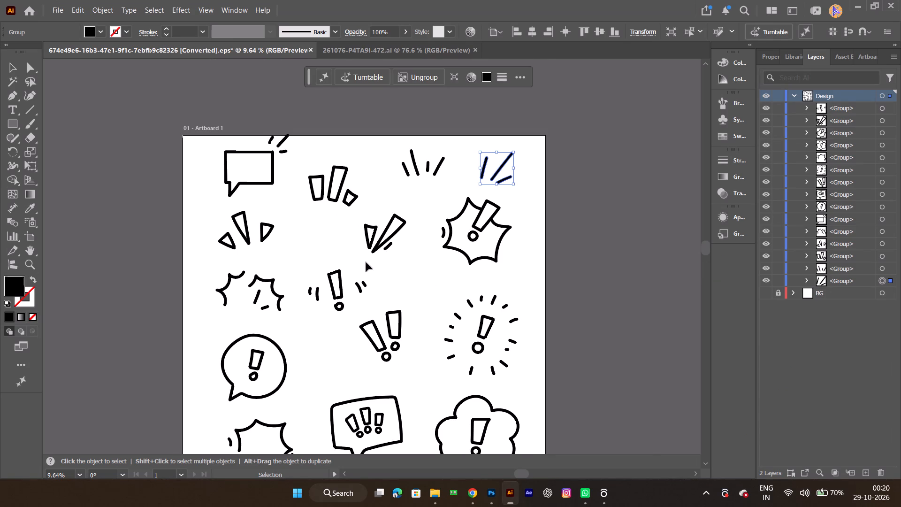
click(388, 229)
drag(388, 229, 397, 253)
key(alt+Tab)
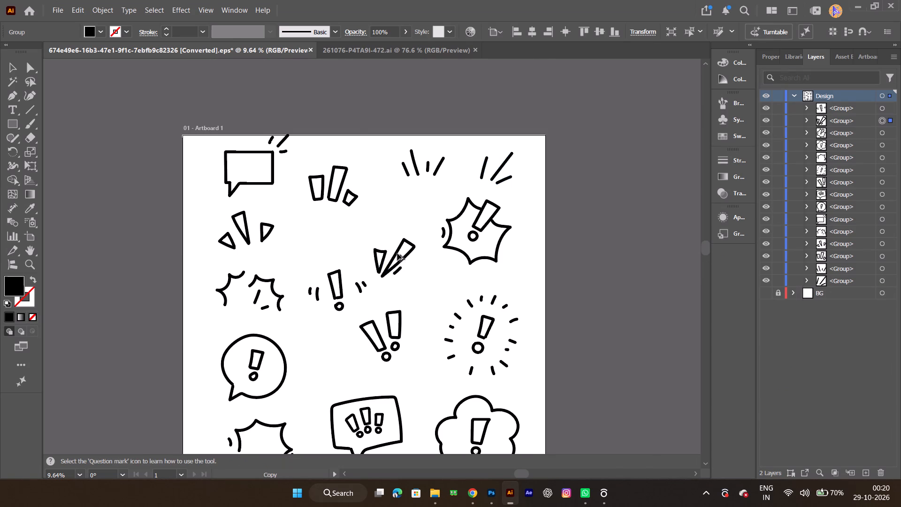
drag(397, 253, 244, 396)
Commit the three-stroke doodle's placement and bring the double-wedge doodle from Illustrator into burger menu.psd in Photoshop.
key(Return)
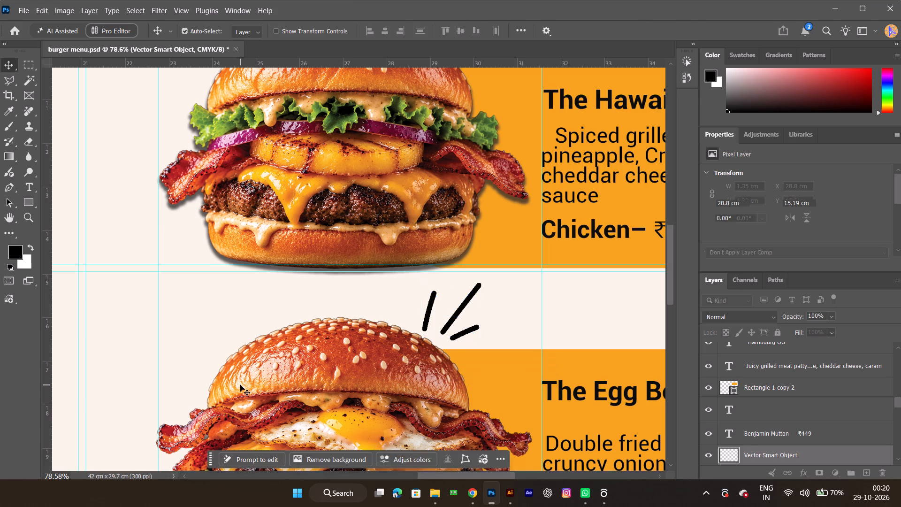
key(alt+Tab)
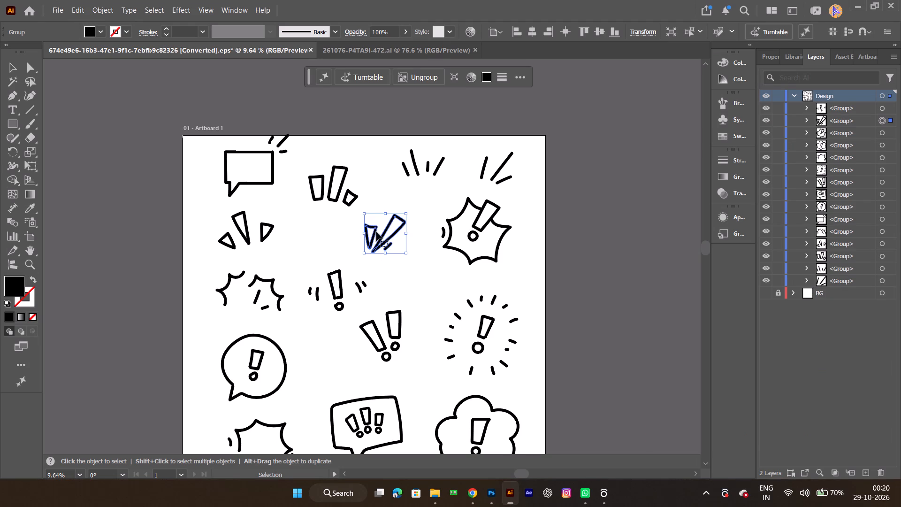
drag(379, 238, 373, 354)
key(alt+Tab)
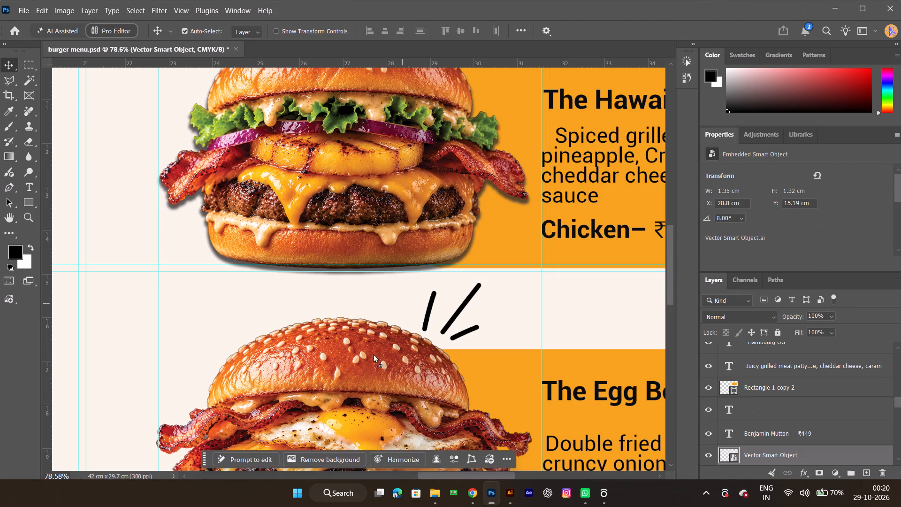
drag(373, 354, 243, 368)
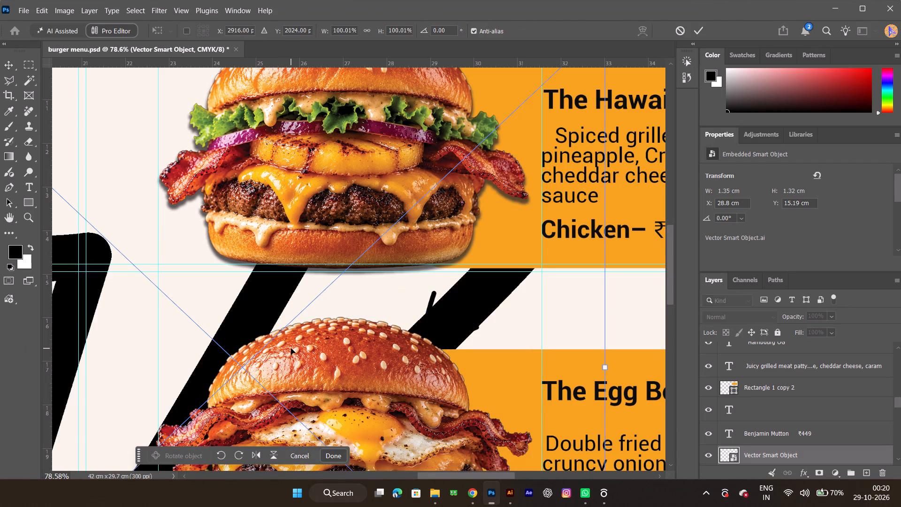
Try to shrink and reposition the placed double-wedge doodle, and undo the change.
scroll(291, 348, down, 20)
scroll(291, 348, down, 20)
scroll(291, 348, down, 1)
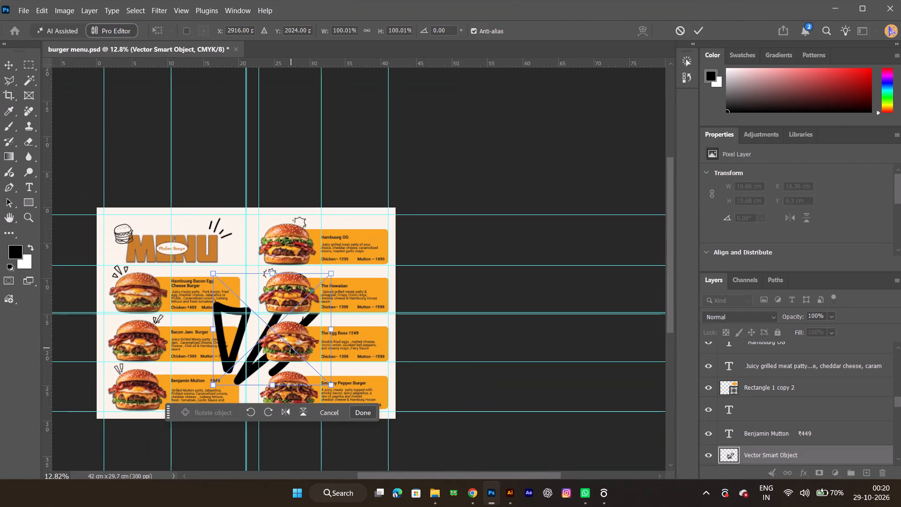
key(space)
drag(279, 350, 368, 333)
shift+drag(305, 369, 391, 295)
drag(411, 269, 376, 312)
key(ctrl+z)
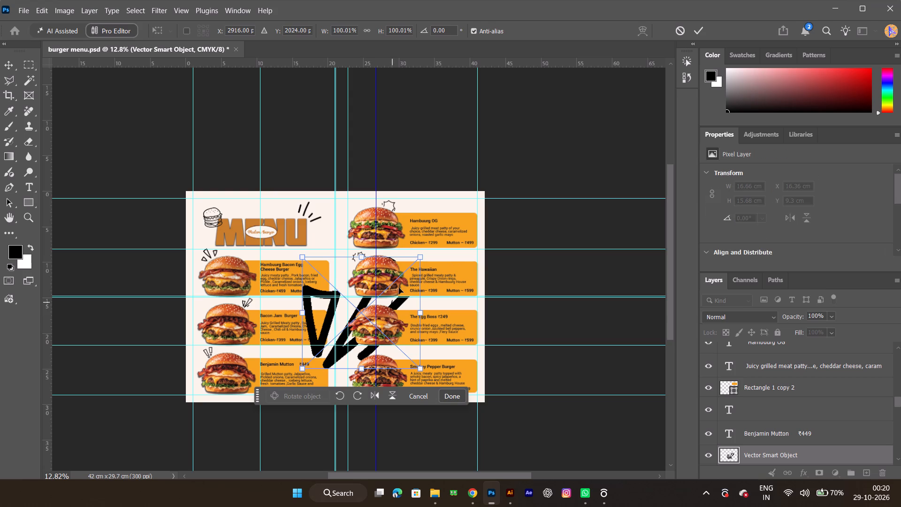
Scale the double-wedge doodle to about 36.28% and move it to the upper-left of the Smokey Pepper Burger image.
drag(324, 325, 325, 347)
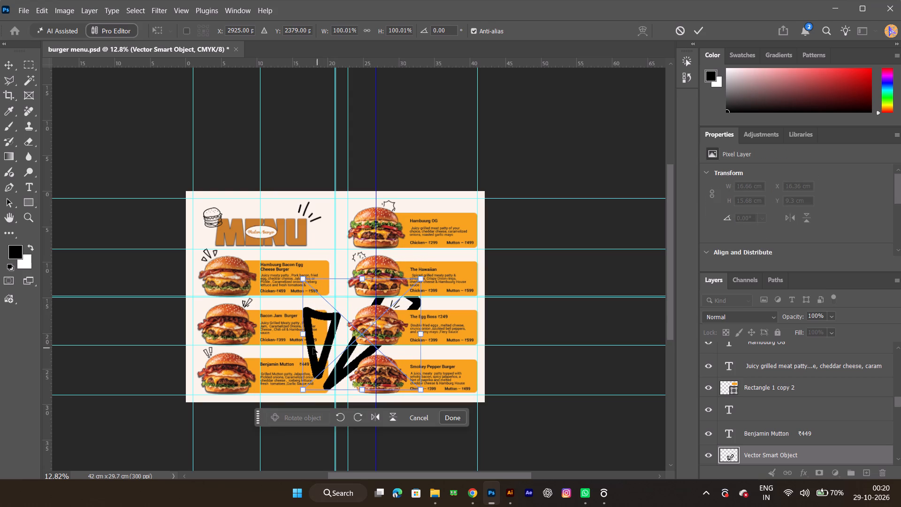
shift+drag(305, 389, 390, 329)
drag(399, 300, 365, 349)
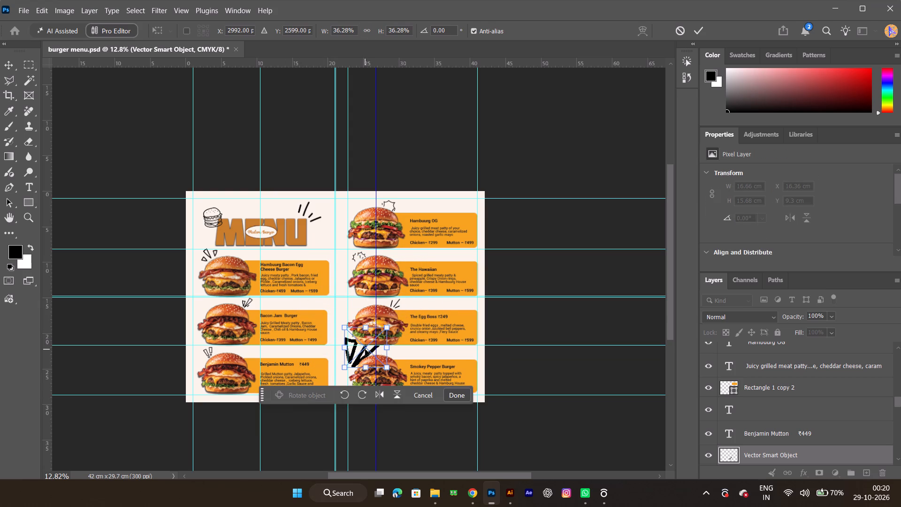
Rotate the double-wedge doodle to about -64.85° and shift it outward along the Smokey Pepper Burger bun's upper-left edge.
ctrl+alt+scroll(365, 349, up, 14)
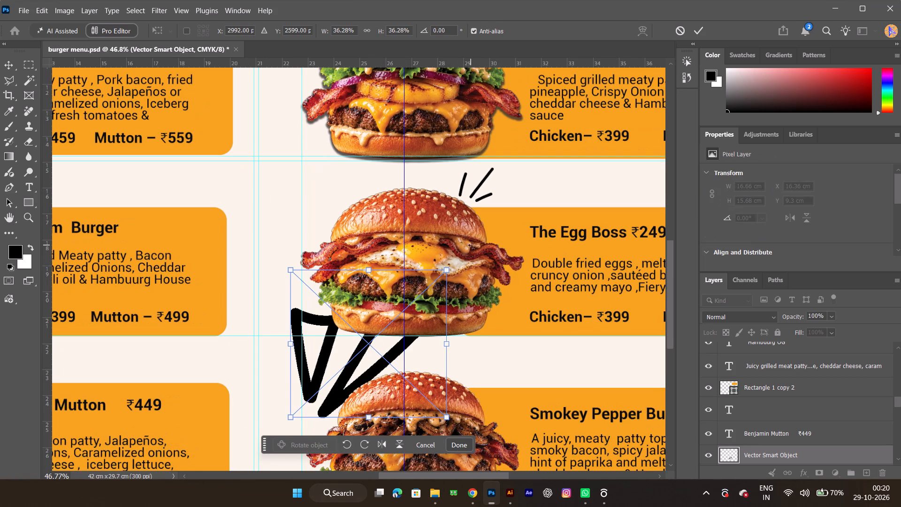
drag(464, 264, 335, 214)
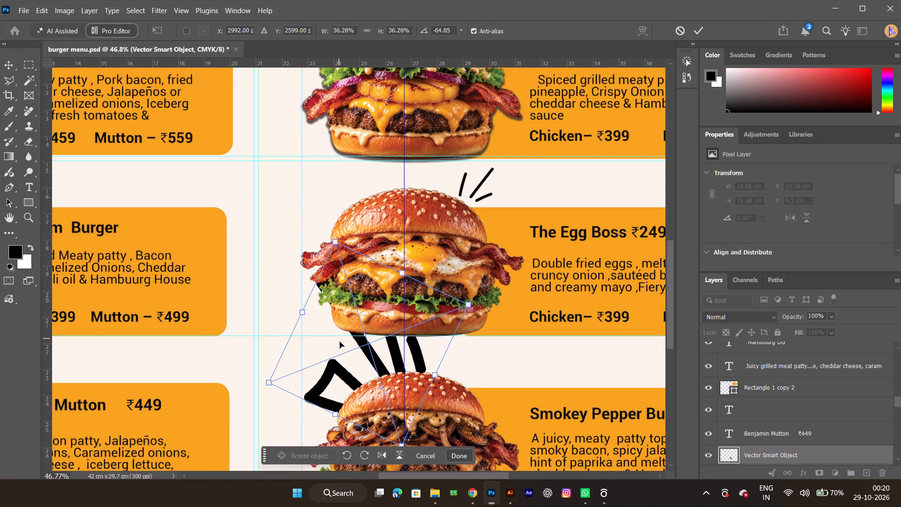
drag(368, 344, 344, 339)
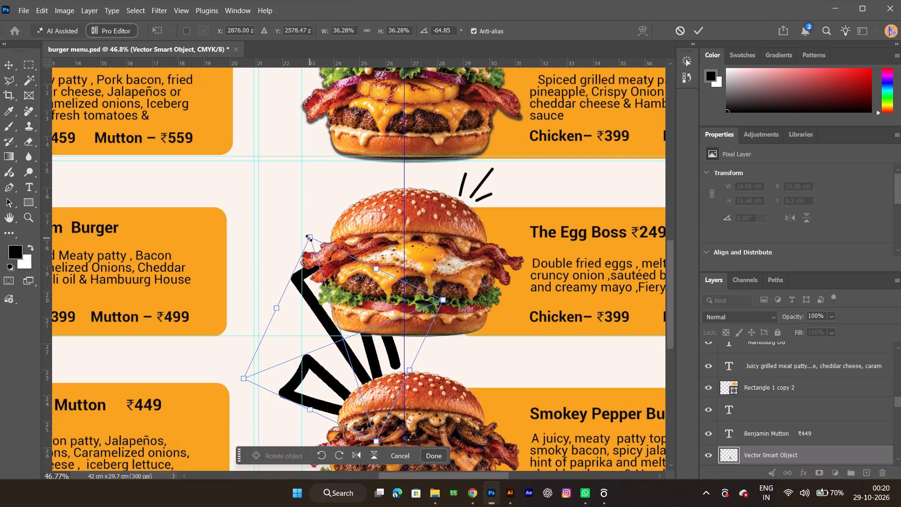
Scale the double-wedge doodle down to about 11.45% and place it just off the Smokey Pepper Burger bun's upper-left edge.
shift+drag(309, 238, 354, 355)
drag(358, 379, 348, 347)
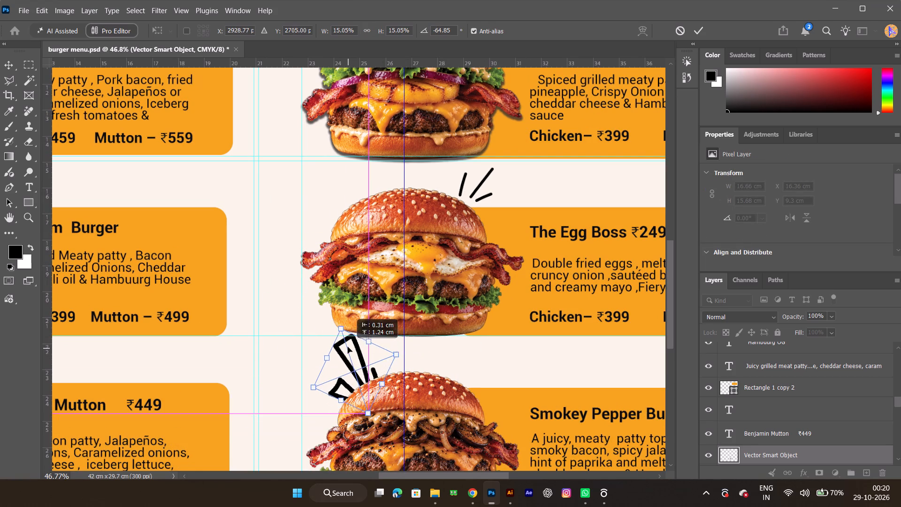
drag(348, 347, 321, 352)
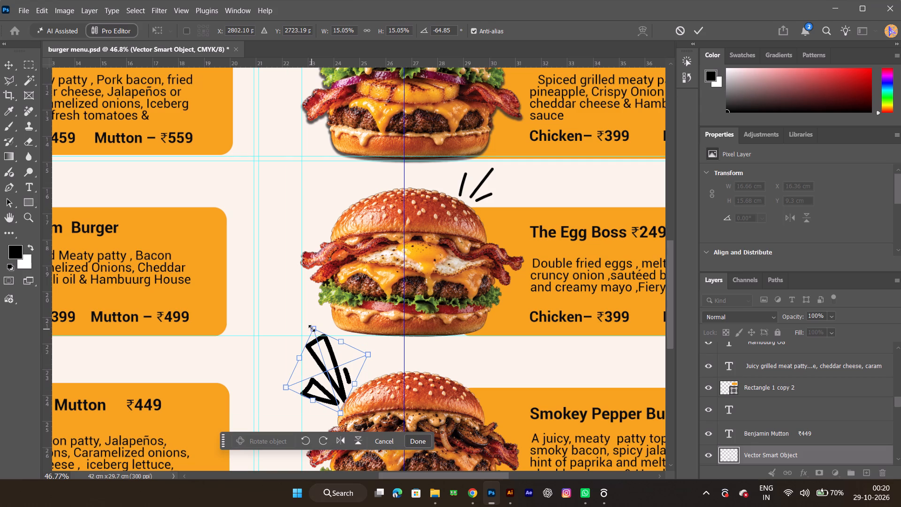
shift+drag(313, 327, 321, 351)
drag(330, 383, 331, 359)
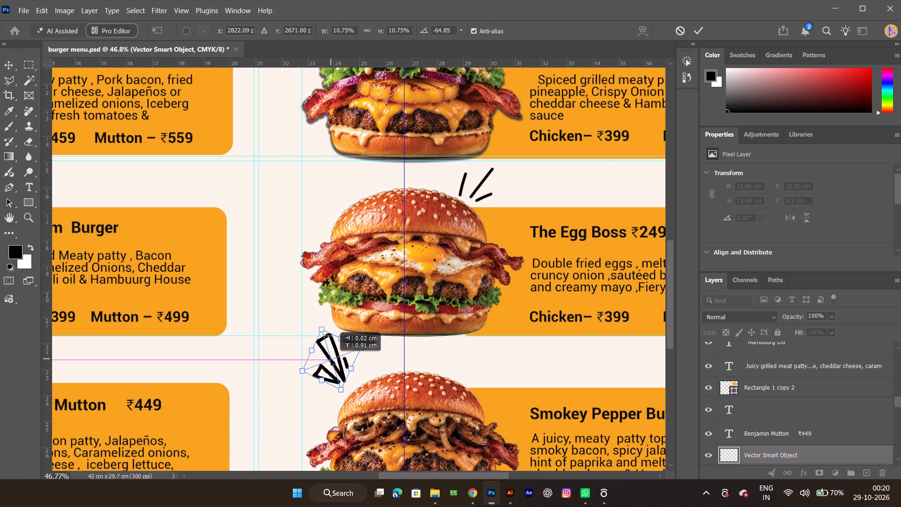
drag(331, 359, 333, 366)
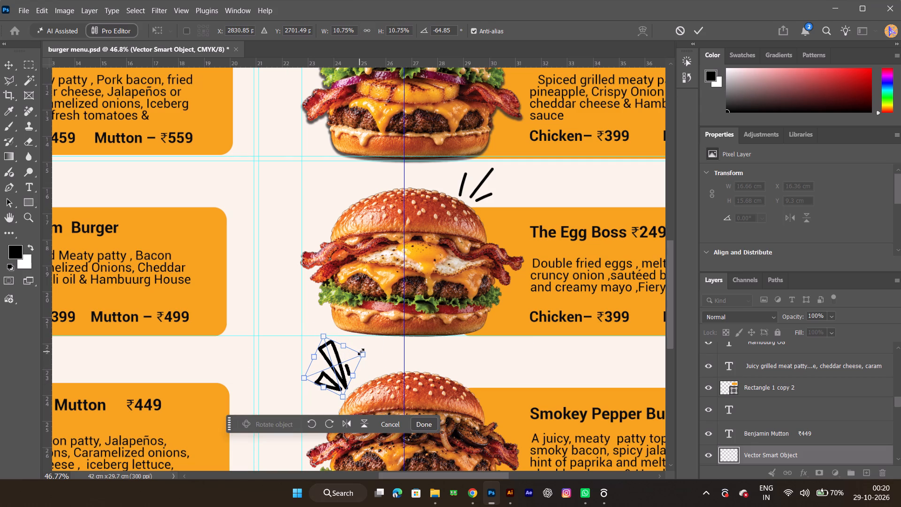
shift+drag(363, 352, 366, 347)
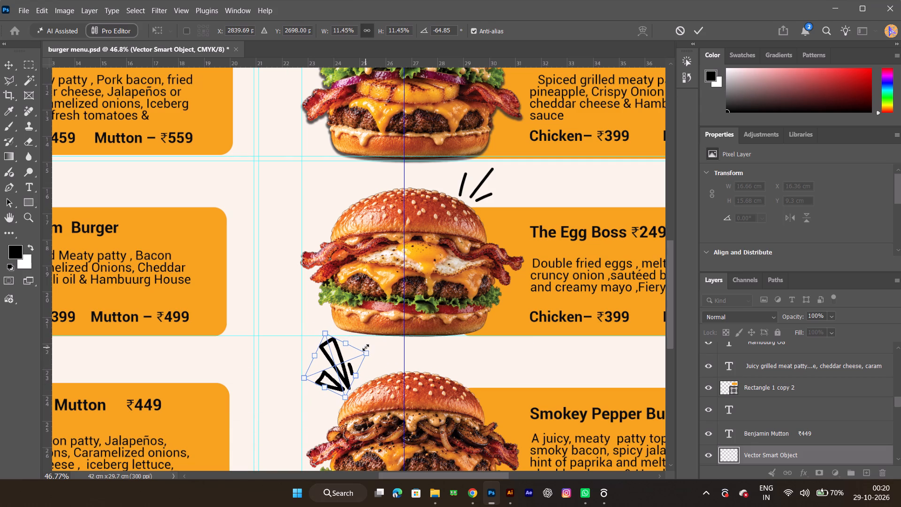
Rotate the double-wedge doodle to about -58.98° and commit its placement.
drag(328, 321, 329, 320)
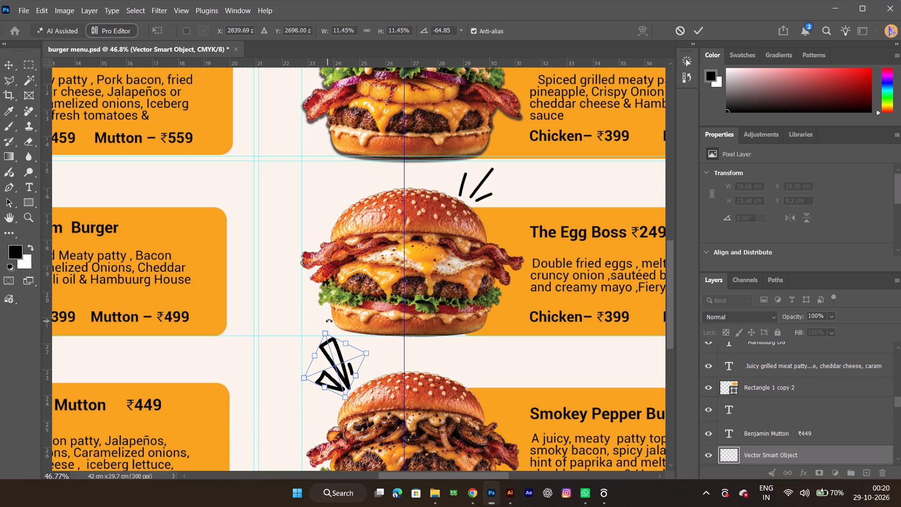
drag(329, 320, 332, 322)
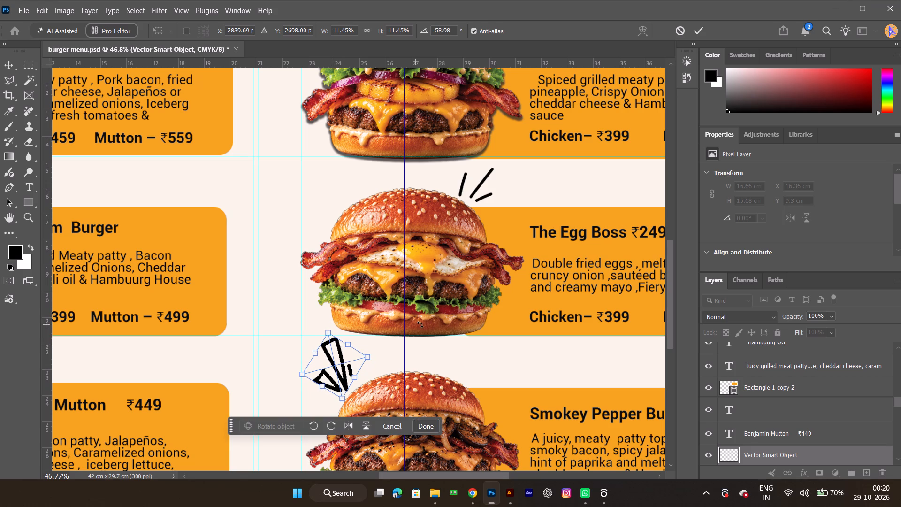
click(697, 30)
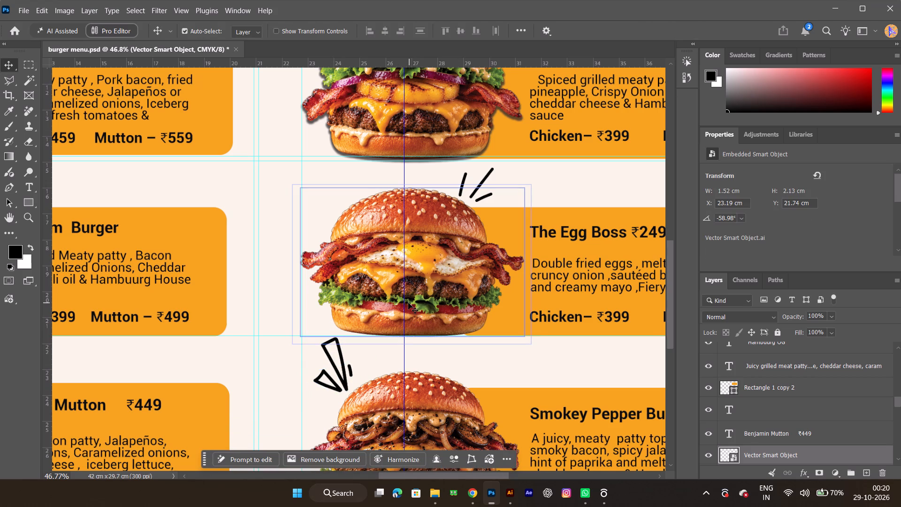
Move the vertical guide crossing The Egg Boss burger's centre to the left edge of its text, and deselect the layer.
drag(404, 305, 495, 297)
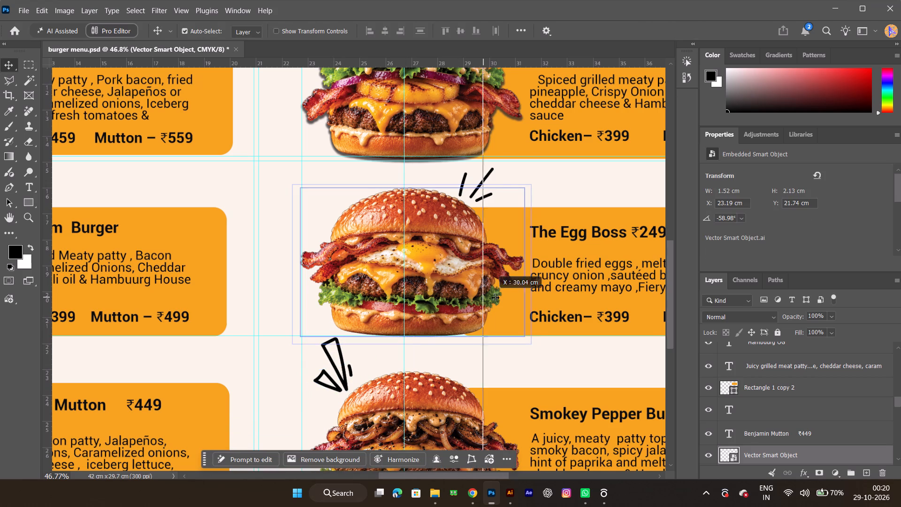
drag(495, 297, 529, 297)
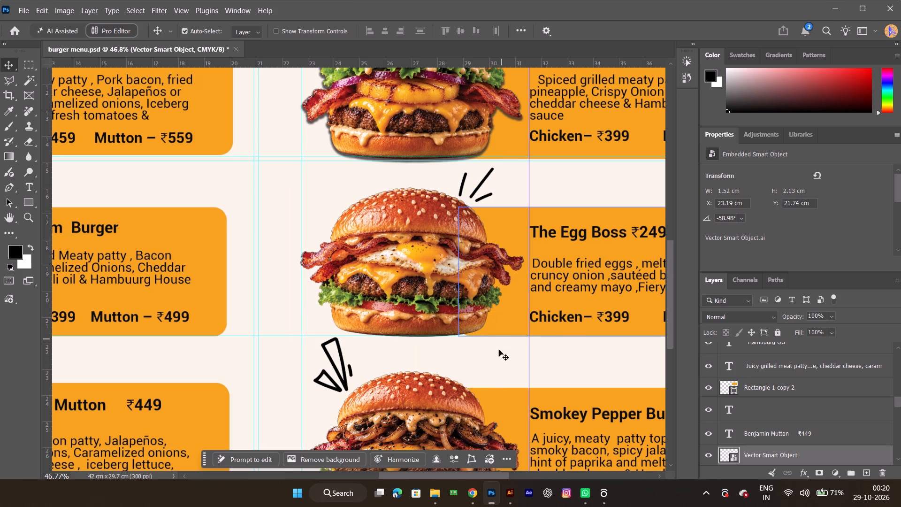
click(490, 367)
Bring the whole menu into view and switch to the doodle document in Illustrator.
ctrl+alt+scroll(367, 364, down, 6)
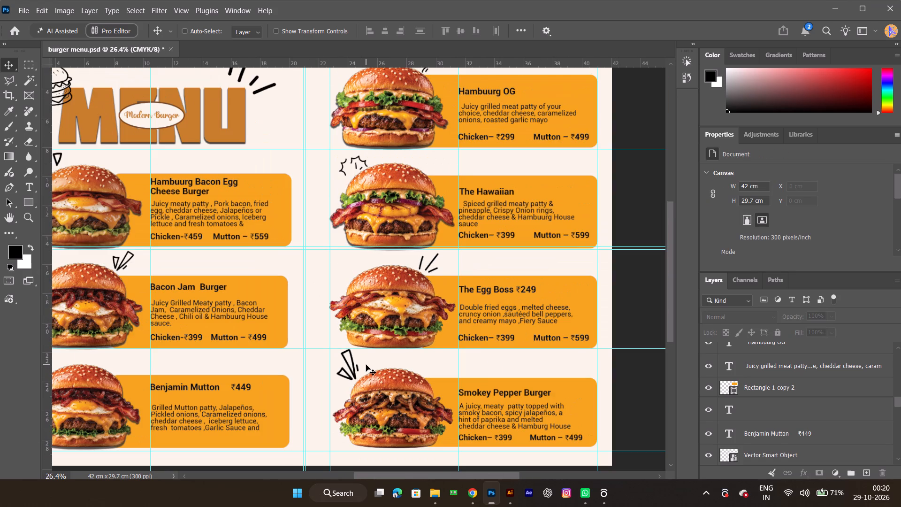
ctrl+alt+scroll(366, 365, down, 4)
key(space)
drag(332, 353, 384, 352)
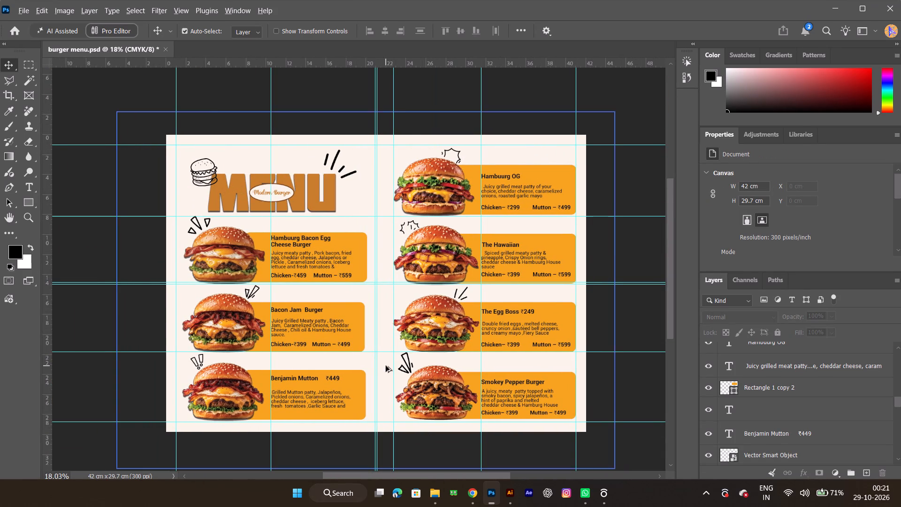
key(alt+Tab)
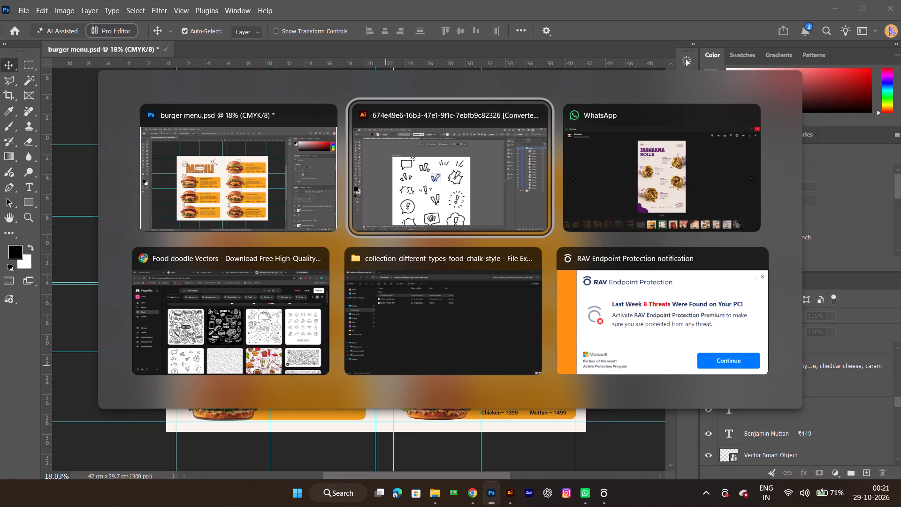